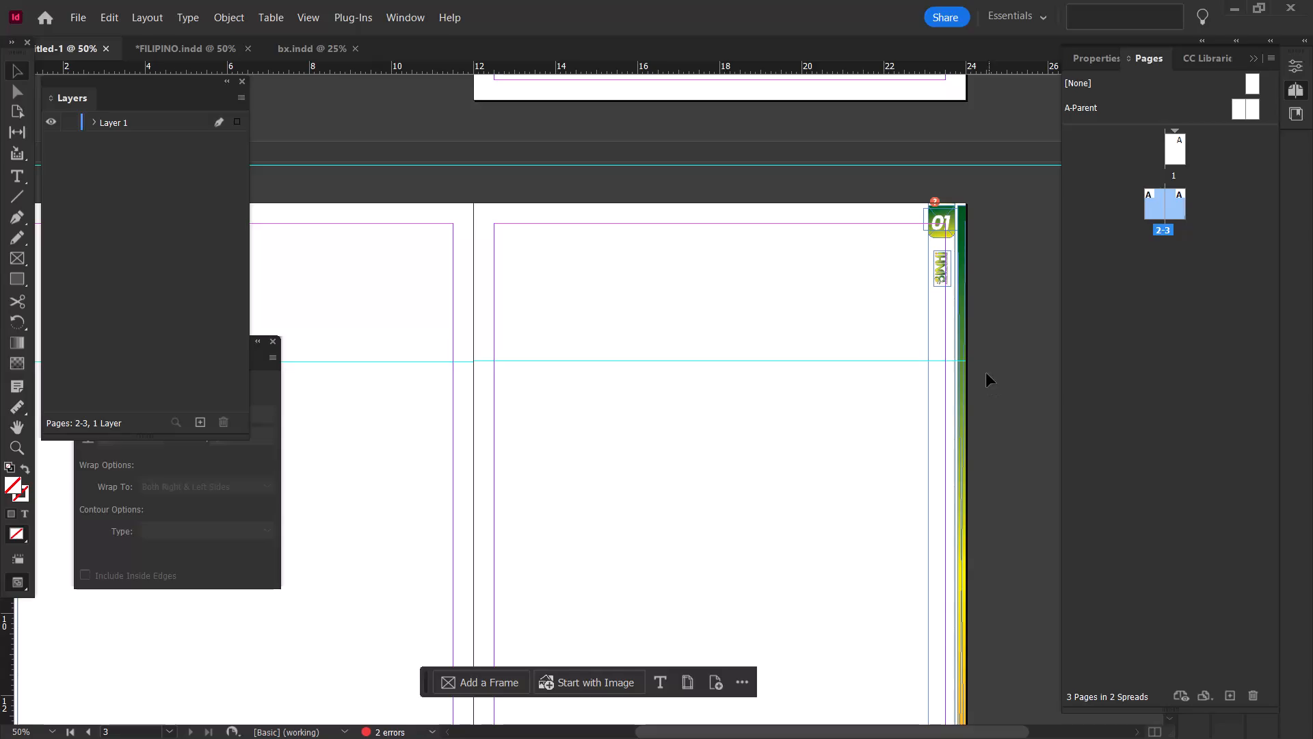
Move the gradient sidebar group to the outer edge of page 3, aligned with the page's top and side edges.
{"action": "key", "text": "ctrl+z"}
{"action": "left_click_drag", "start_coordinate": [596, 341], "coordinate": [842, 496]}
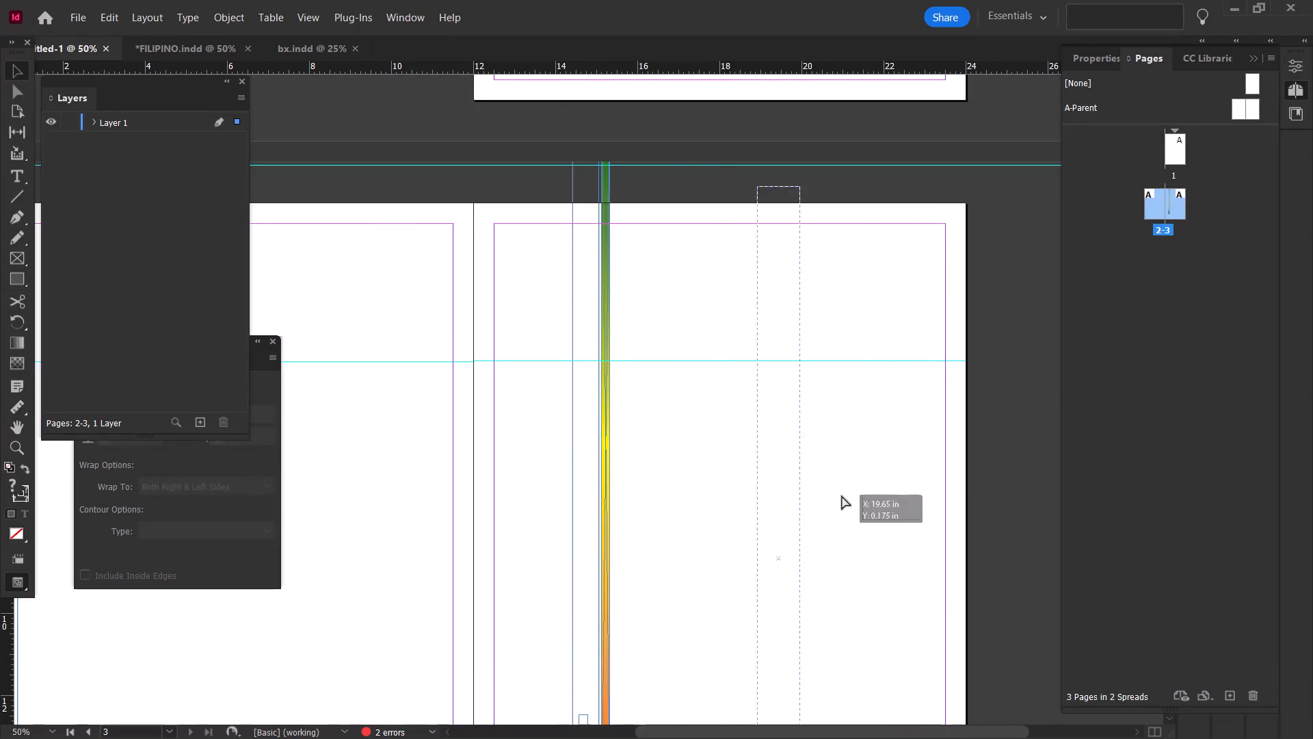
{"action": "left_click_drag", "start_coordinate": [842, 496], "coordinate": [955, 475]}
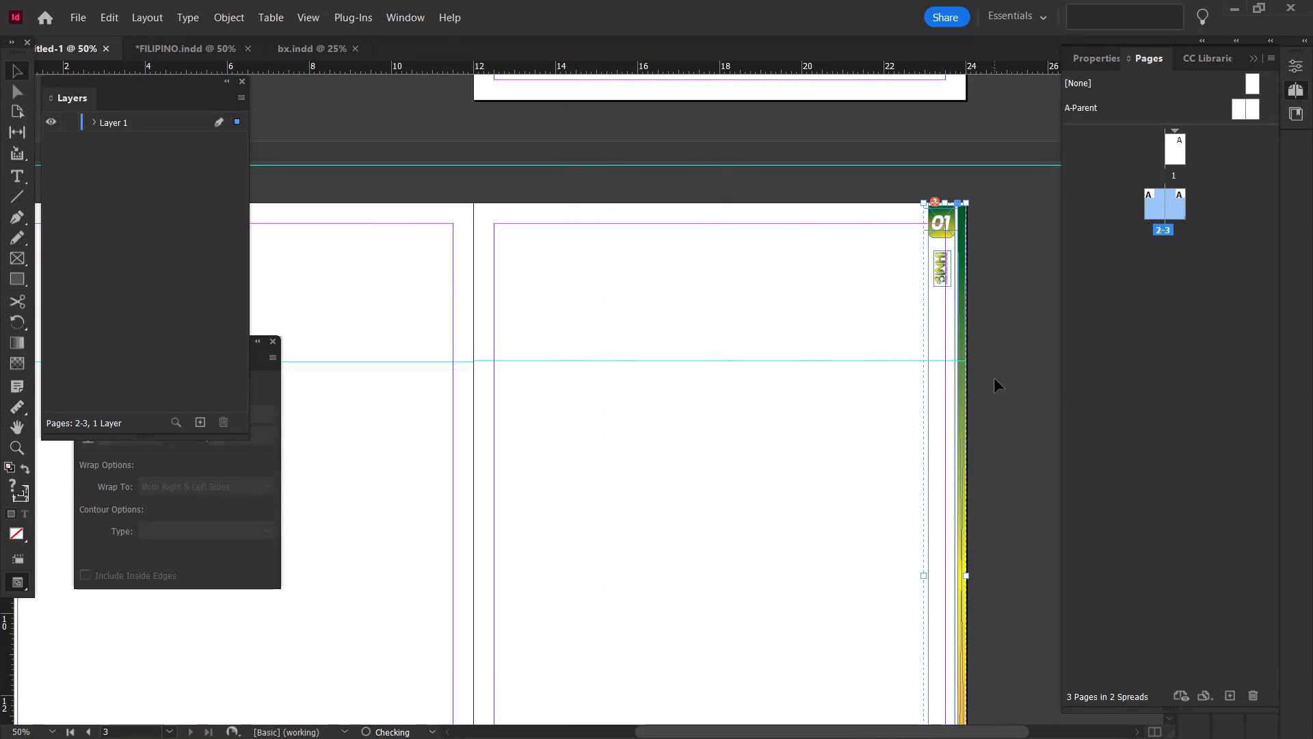
{"action": "key", "text": "space"}
{"action": "scroll", "coordinate": [997, 366], "scroll_direction": "up", "scroll_amount": 4}
{"action": "scroll", "coordinate": [989, 450], "scroll_direction": "up", "scroll_amount": 2, "text": "alt"}
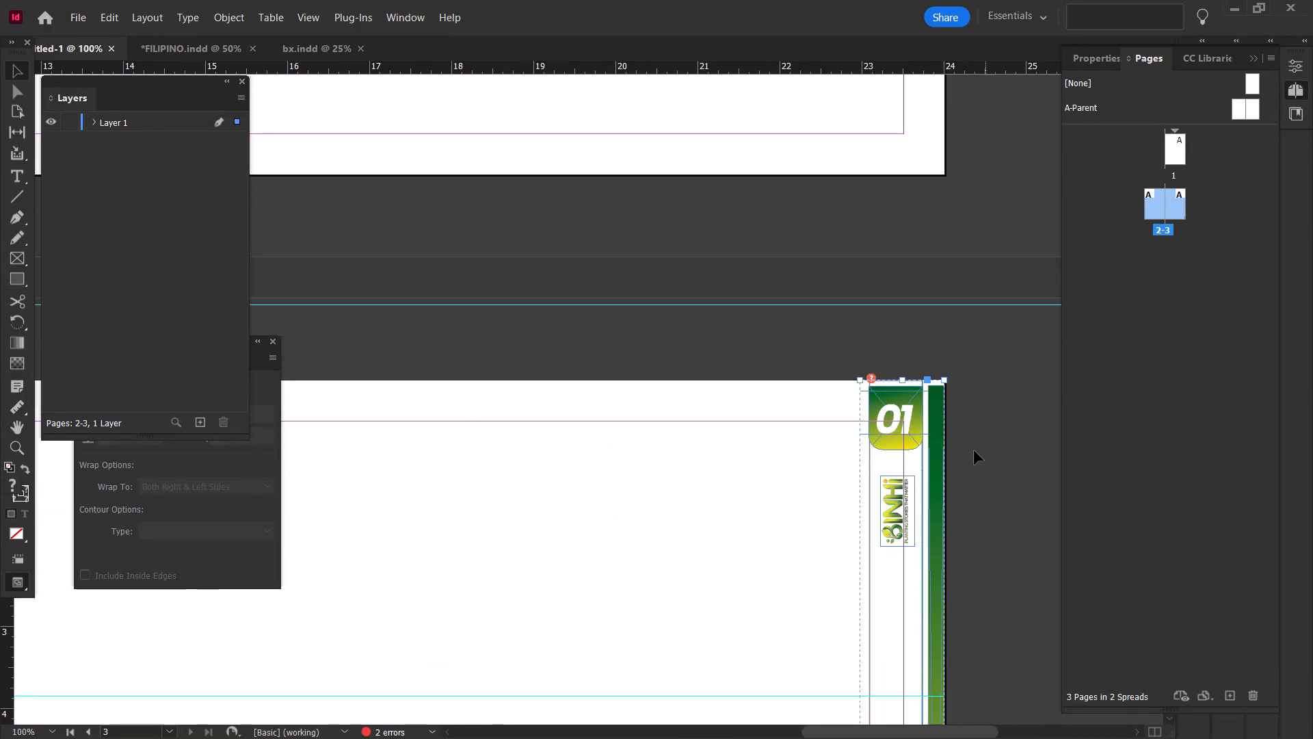
{"action": "scroll", "coordinate": [972, 451], "scroll_direction": "up", "scroll_amount": 2, "text": "alt"}
{"action": "left_click_drag", "start_coordinate": [915, 436], "coordinate": [914, 426]}
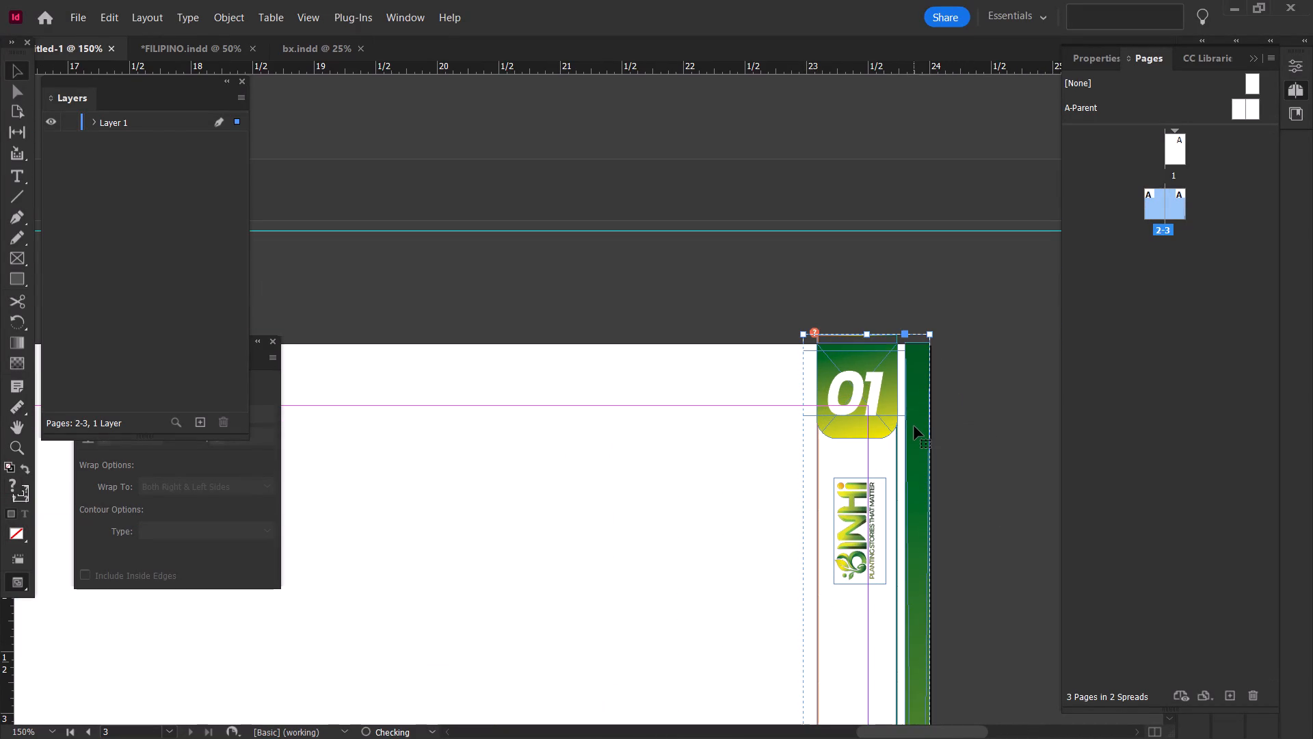
{"action": "left_click_drag", "start_coordinate": [914, 424], "coordinate": [914, 432]}
{"action": "scroll", "coordinate": [916, 431], "scroll_direction": "up", "scroll_amount": 2, "text": "alt"}
{"action": "left_click_drag", "start_coordinate": [916, 426], "coordinate": [911, 419]}
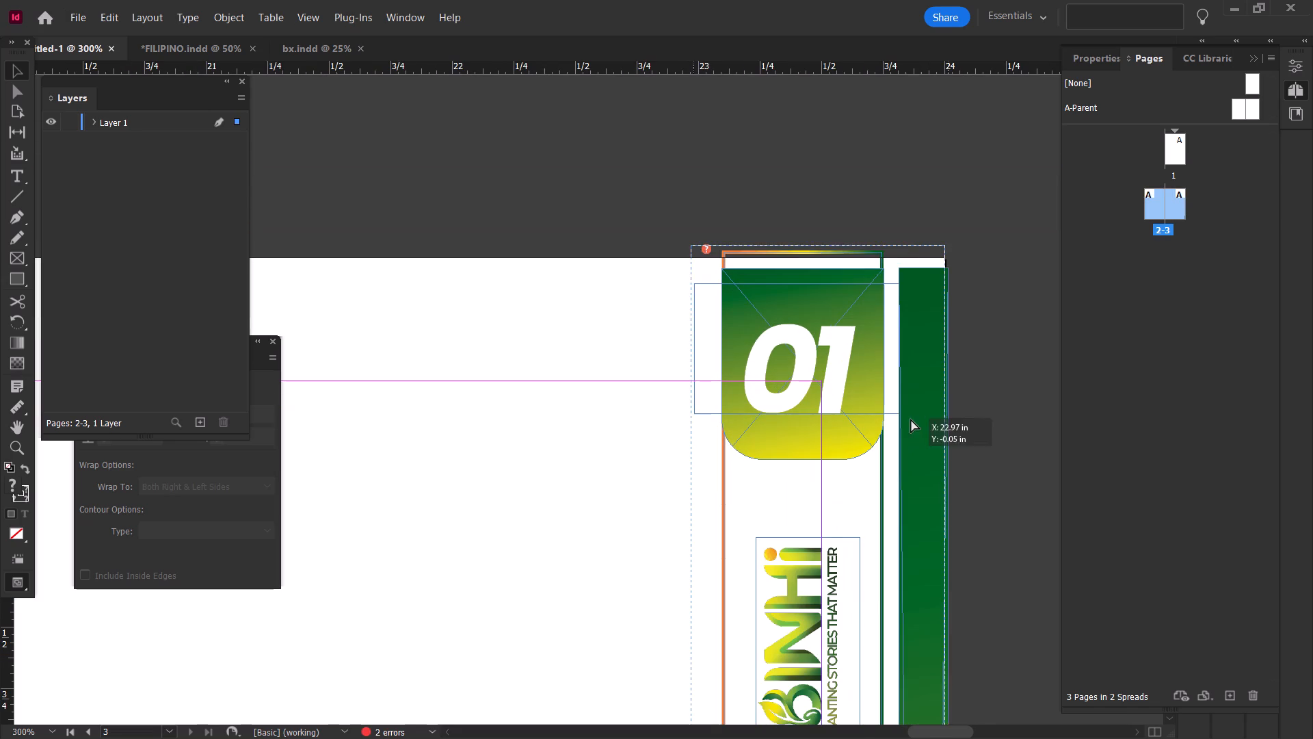
{"action": "left_click_drag", "start_coordinate": [911, 419], "coordinate": [910, 418]}
{"action": "left_click", "coordinate": [910, 418]}
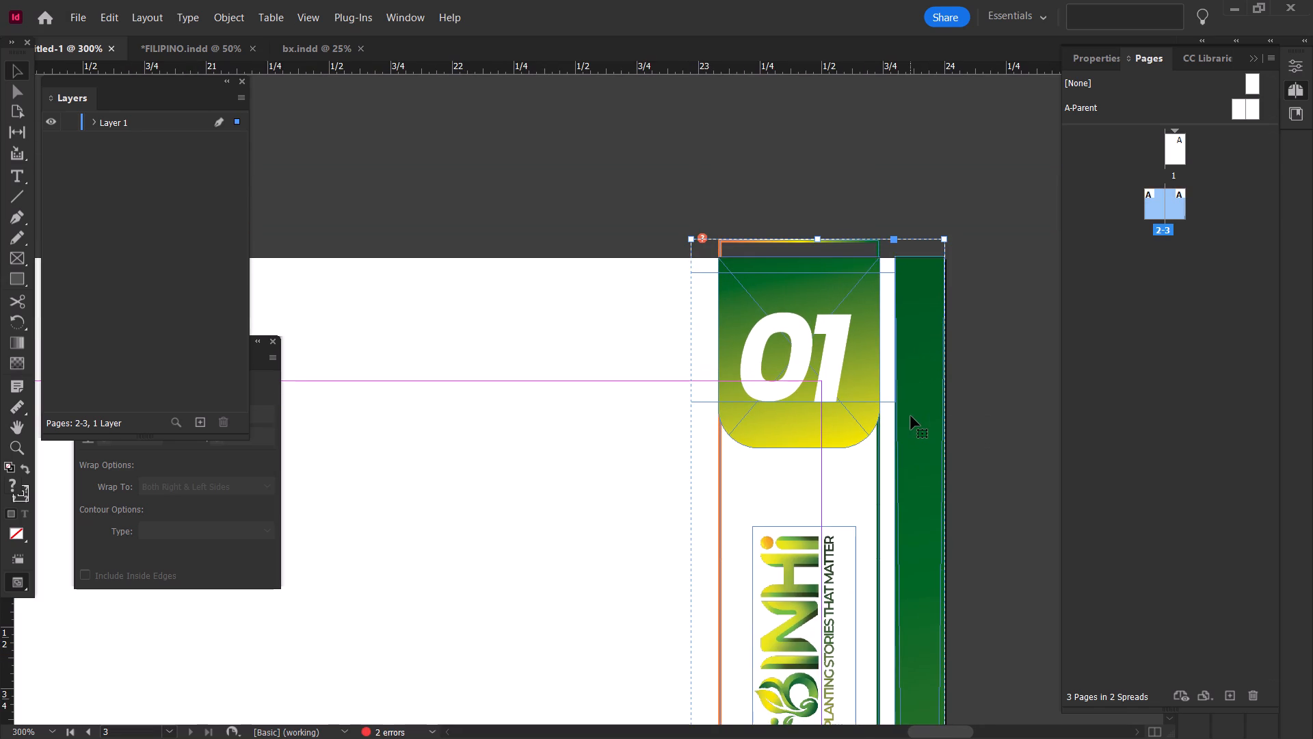
{"action": "left_click", "coordinate": [972, 415]}
Within page 3's sidebar group, move the BINHI logo down to rest on the horizontal guide.
{"action": "scroll", "coordinate": [972, 415], "scroll_direction": "down", "scroll_amount": 9, "text": "alt"}
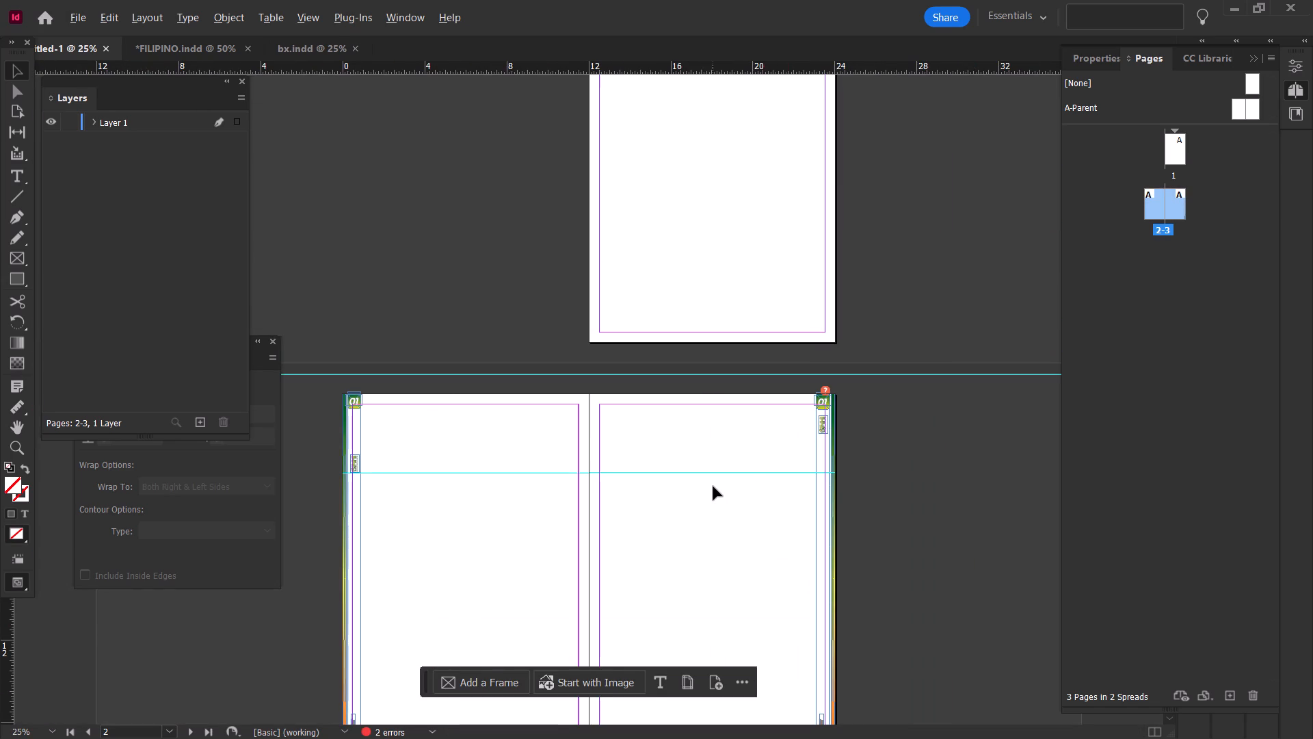
{"action": "scroll", "coordinate": [714, 487], "scroll_direction": "up", "scroll_amount": 1, "text": "alt"}
{"action": "scroll", "coordinate": [884, 484], "scroll_direction": "down", "scroll_amount": 3, "text": "ctrl"}
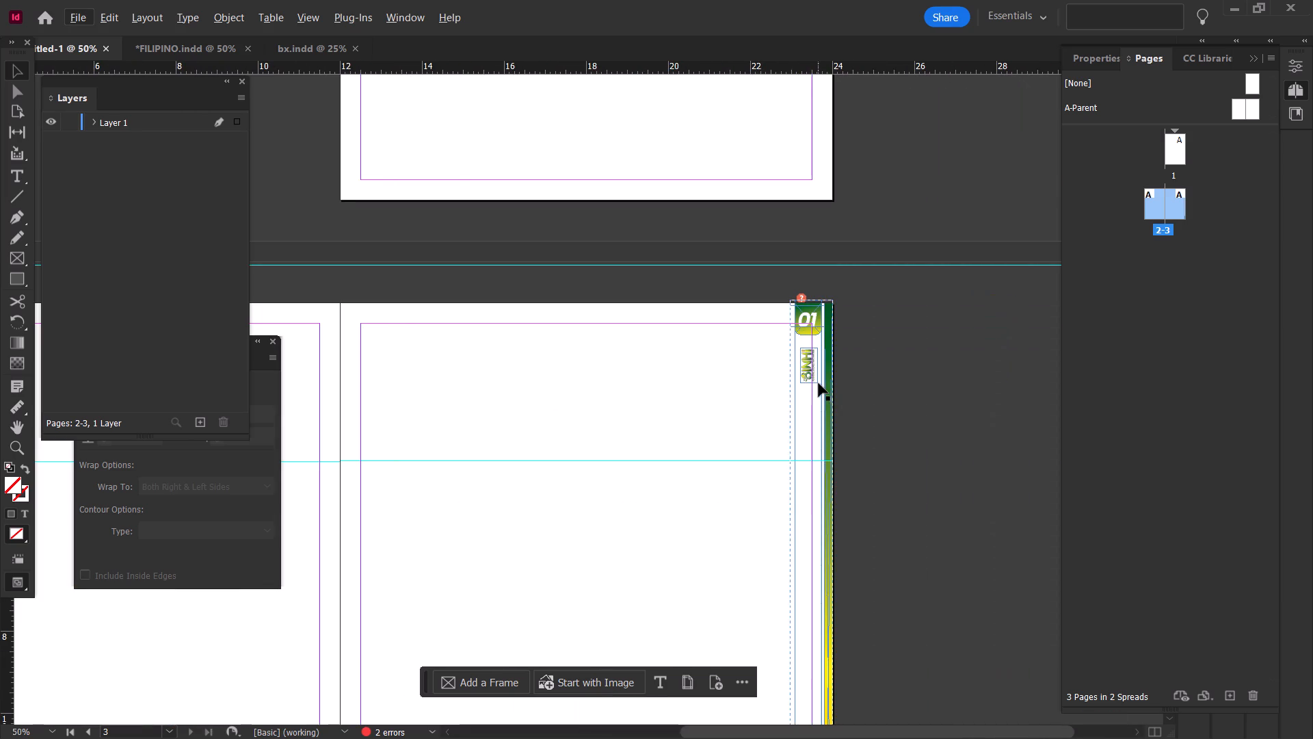
{"action": "double_click", "coordinate": [817, 382]}
{"action": "double_click", "coordinate": [817, 378]}
{"action": "double_click", "coordinate": [812, 376]}
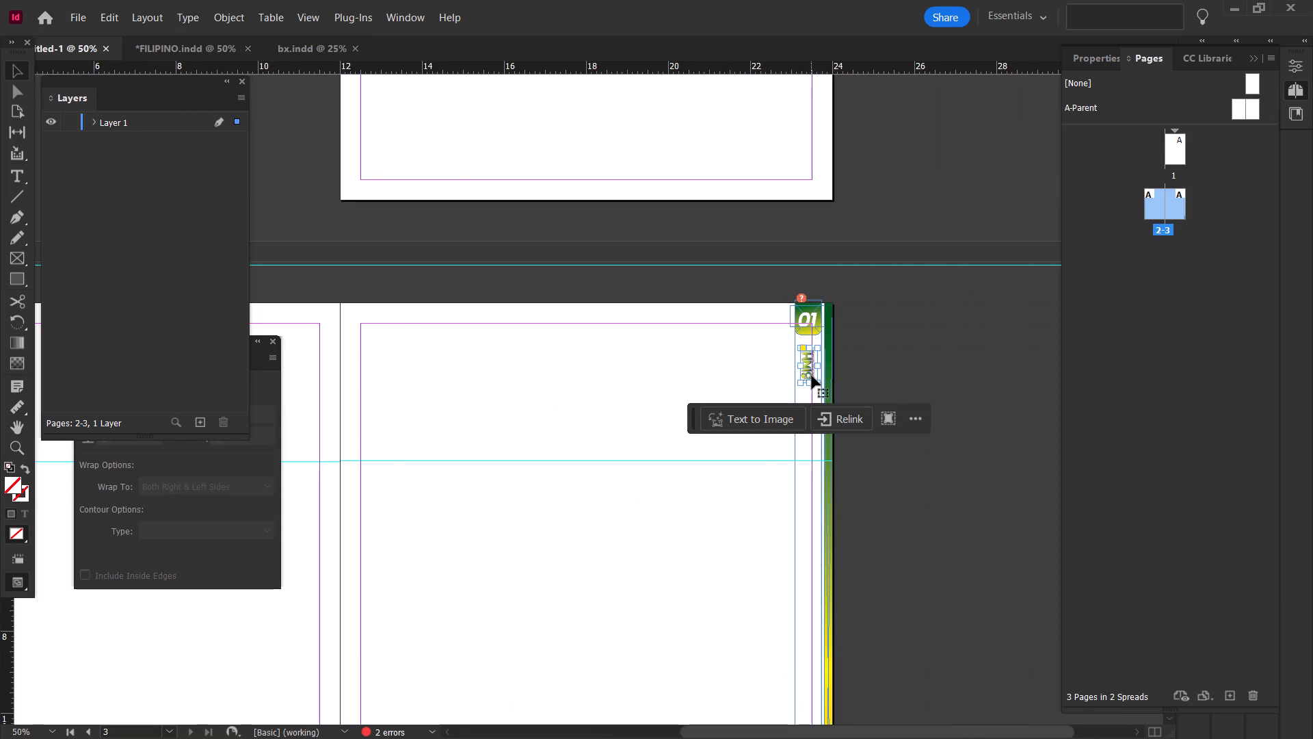
{"action": "left_click_drag", "start_coordinate": [812, 371], "coordinate": [813, 417]}
{"action": "scroll", "coordinate": [812, 385], "scroll_direction": "up", "scroll_amount": 2, "text": "alt"}
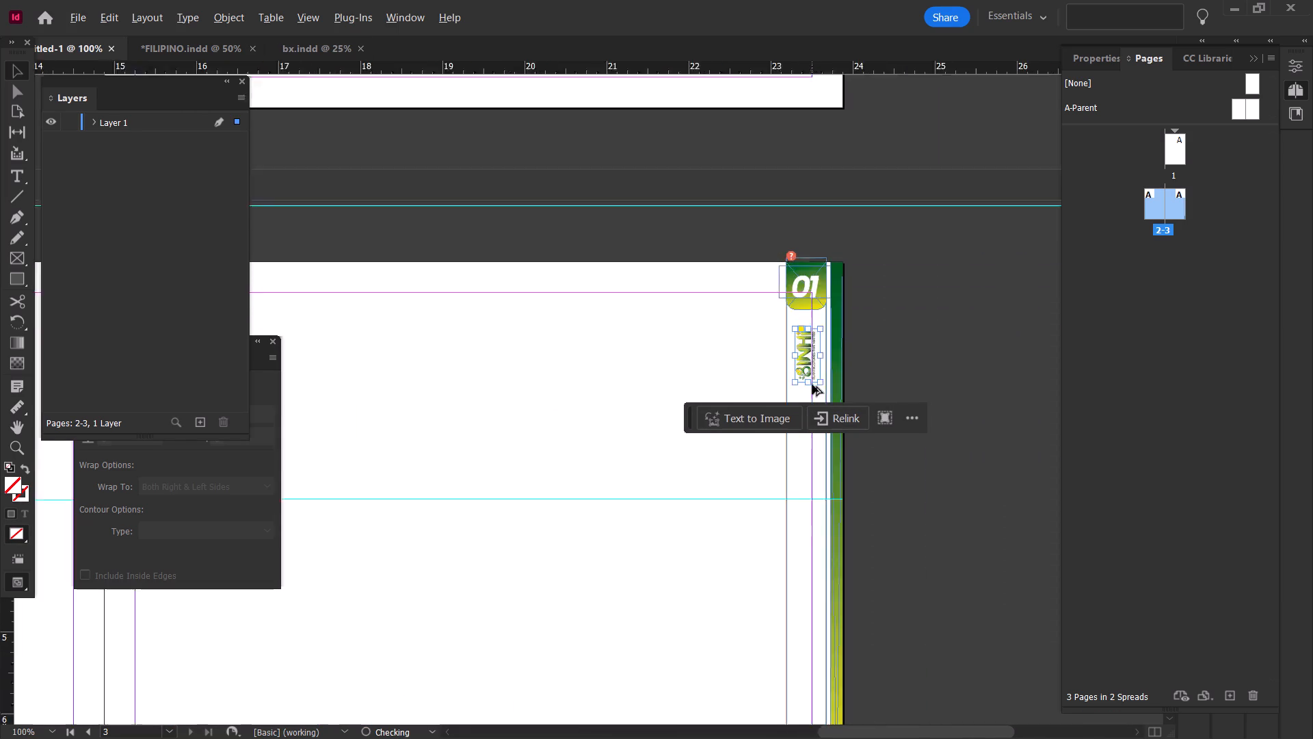
{"action": "scroll", "coordinate": [812, 385], "scroll_direction": "up", "scroll_amount": 1, "text": "alt"}
{"action": "left_click_drag", "start_coordinate": [807, 313], "coordinate": [808, 463]}
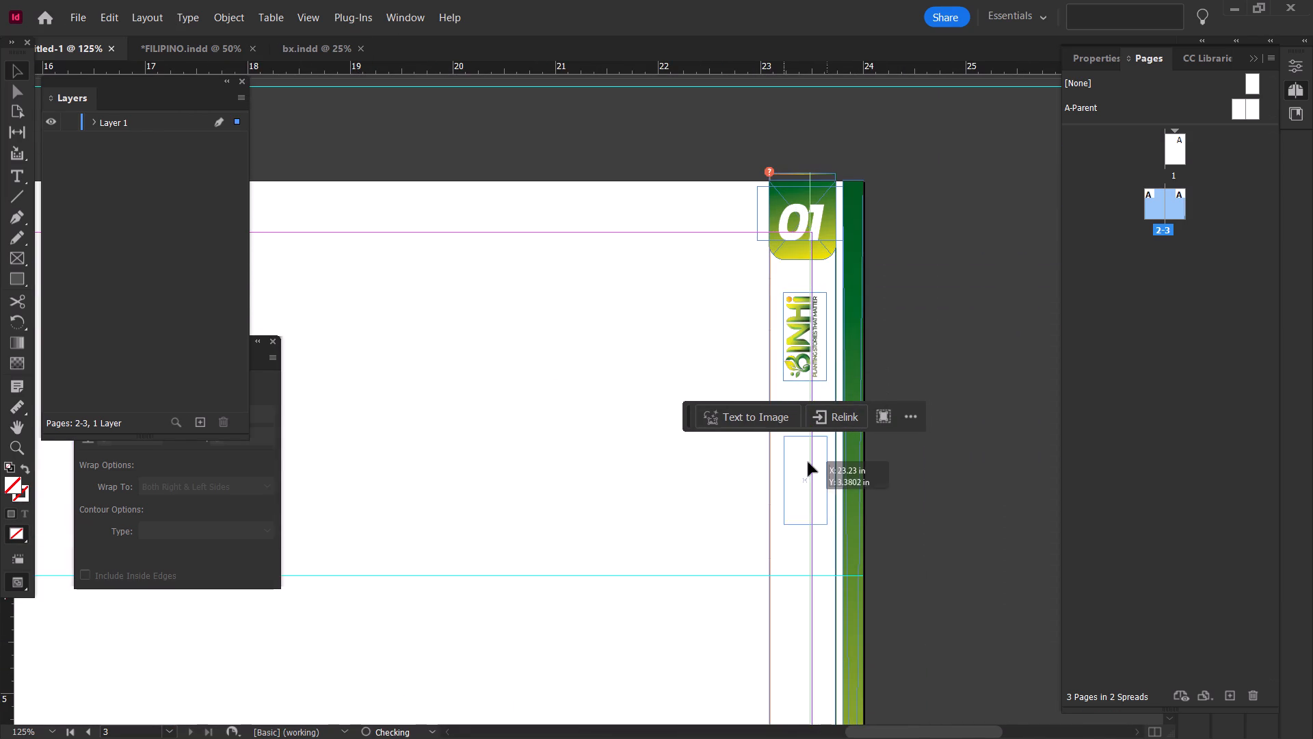
{"action": "left_click_drag", "start_coordinate": [808, 463], "coordinate": [809, 506]}
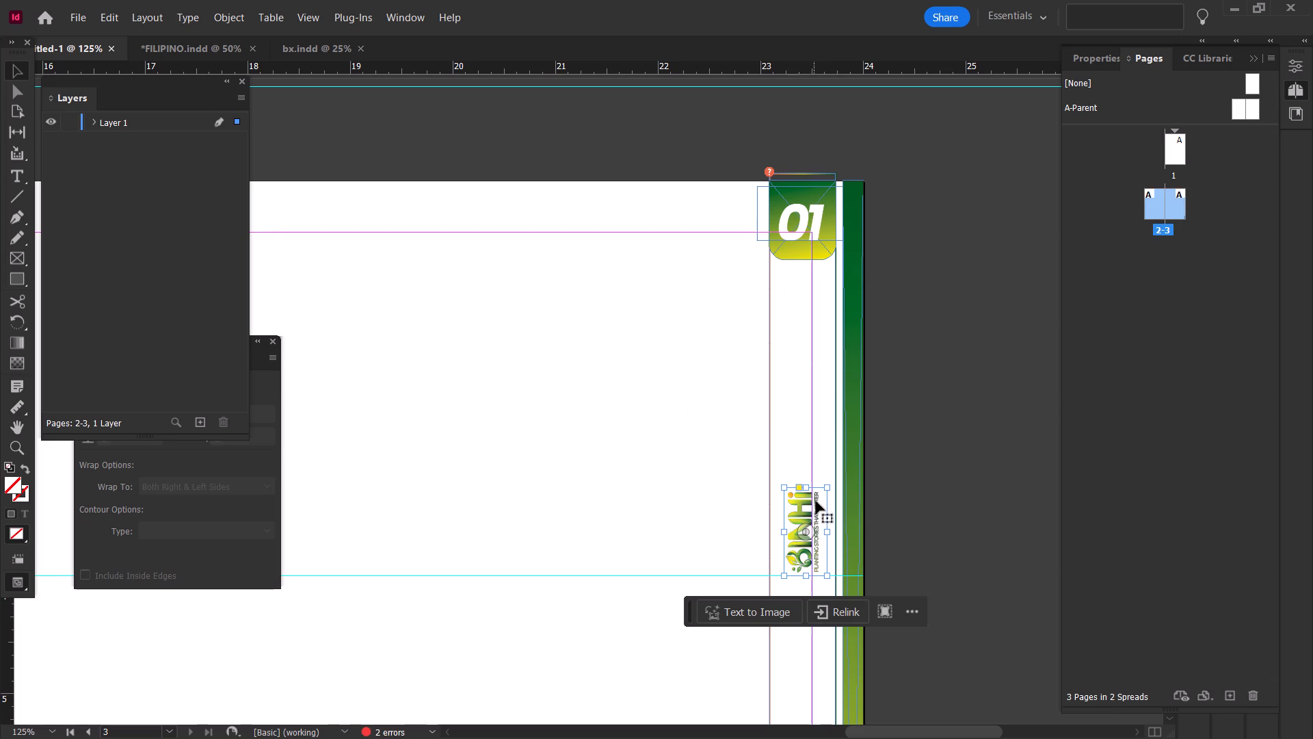
{"action": "key", "text": "Down"}
{"action": "key", "text": "Down"}
Check the guide across both pages and nudge page 3's BINHI logo up one increment to align with it.
{"action": "scroll", "coordinate": [925, 492], "scroll_direction": "up", "scroll_amount": 6, "text": "ctrl"}
{"action": "scroll", "coordinate": [923, 486], "scroll_direction": "down", "scroll_amount": 1, "text": "alt"}
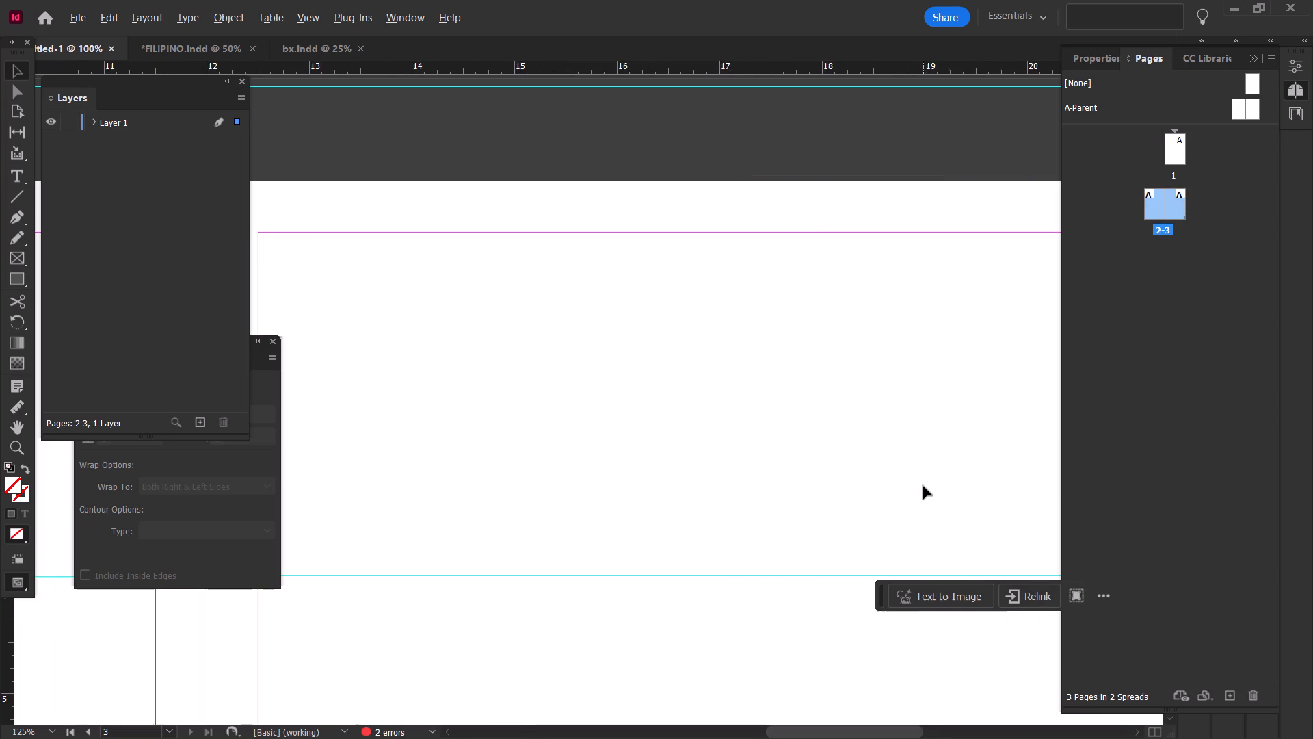
{"action": "scroll", "coordinate": [923, 486], "scroll_direction": "down", "scroll_amount": 2, "text": "alt"}
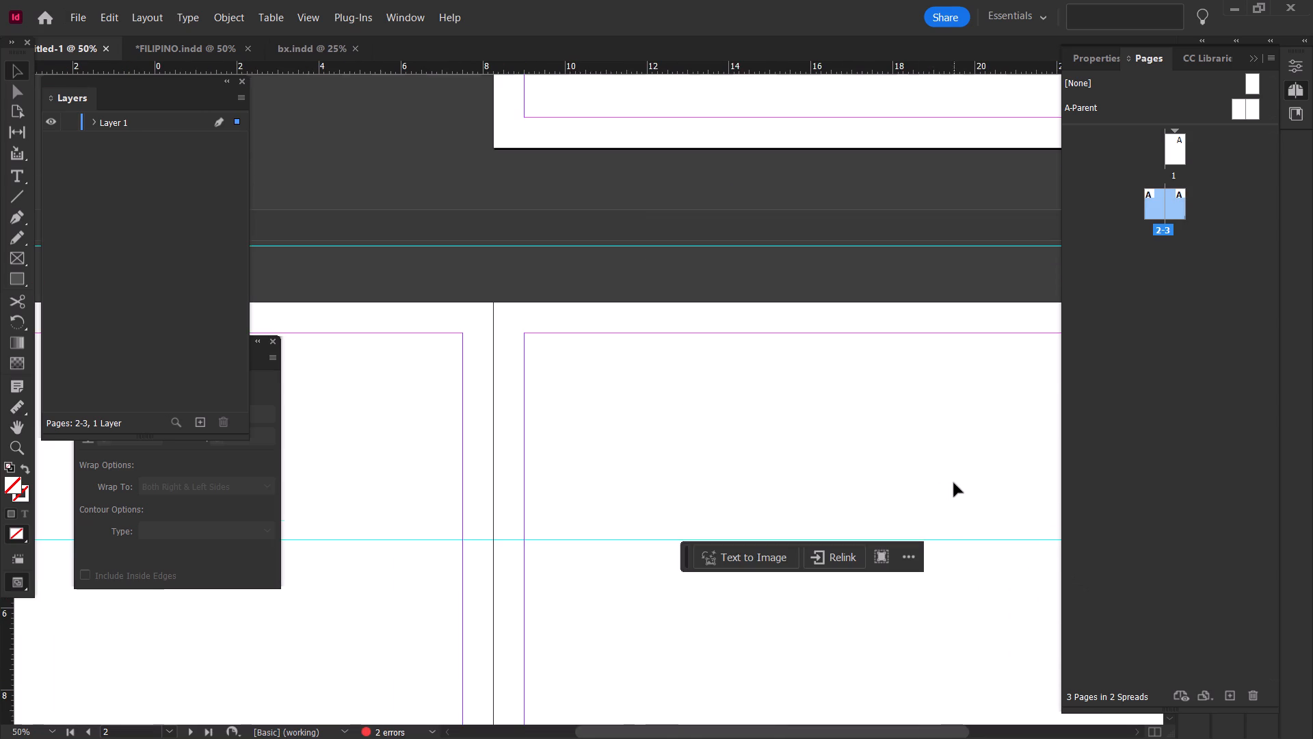
{"action": "scroll", "coordinate": [873, 504], "scroll_direction": "down", "scroll_amount": 1, "text": "alt"}
{"action": "scroll", "coordinate": [583, 464], "scroll_direction": "up", "scroll_amount": 8, "text": "alt"}
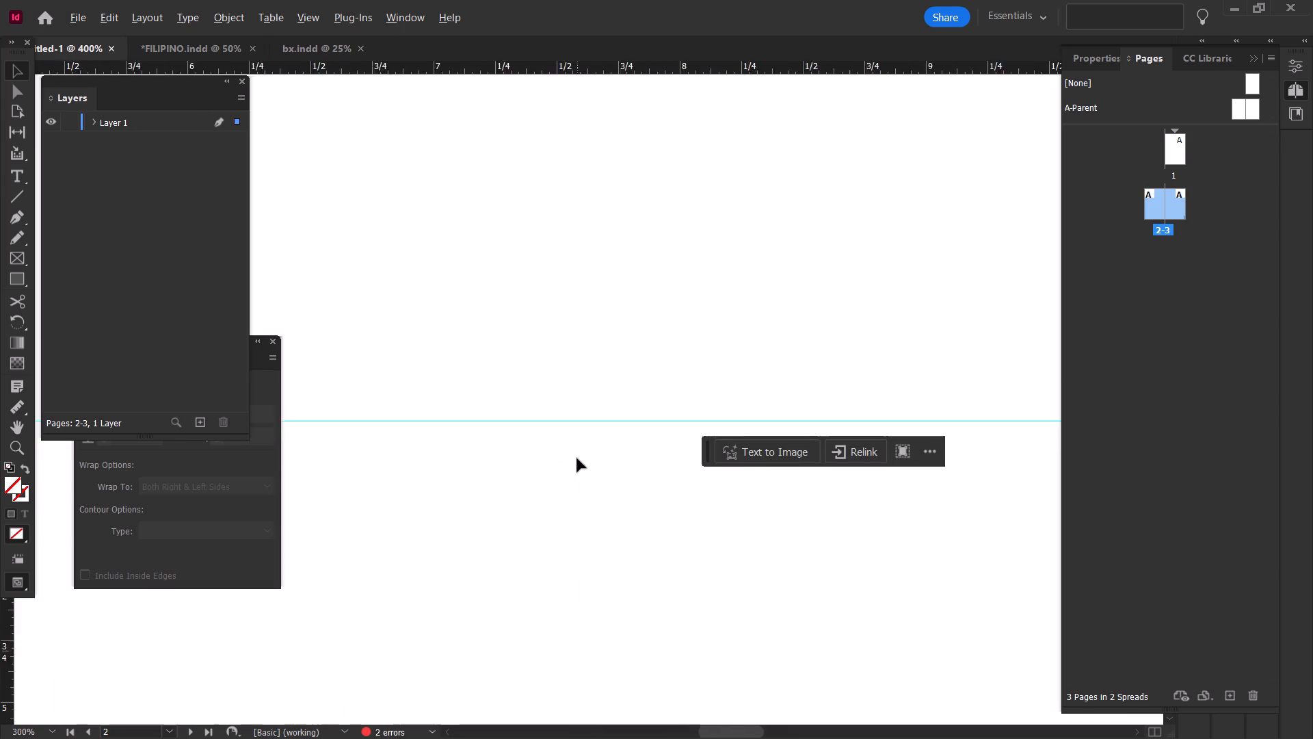
{"action": "scroll", "coordinate": [583, 456], "scroll_direction": "down", "scroll_amount": 17, "text": "ctrl"}
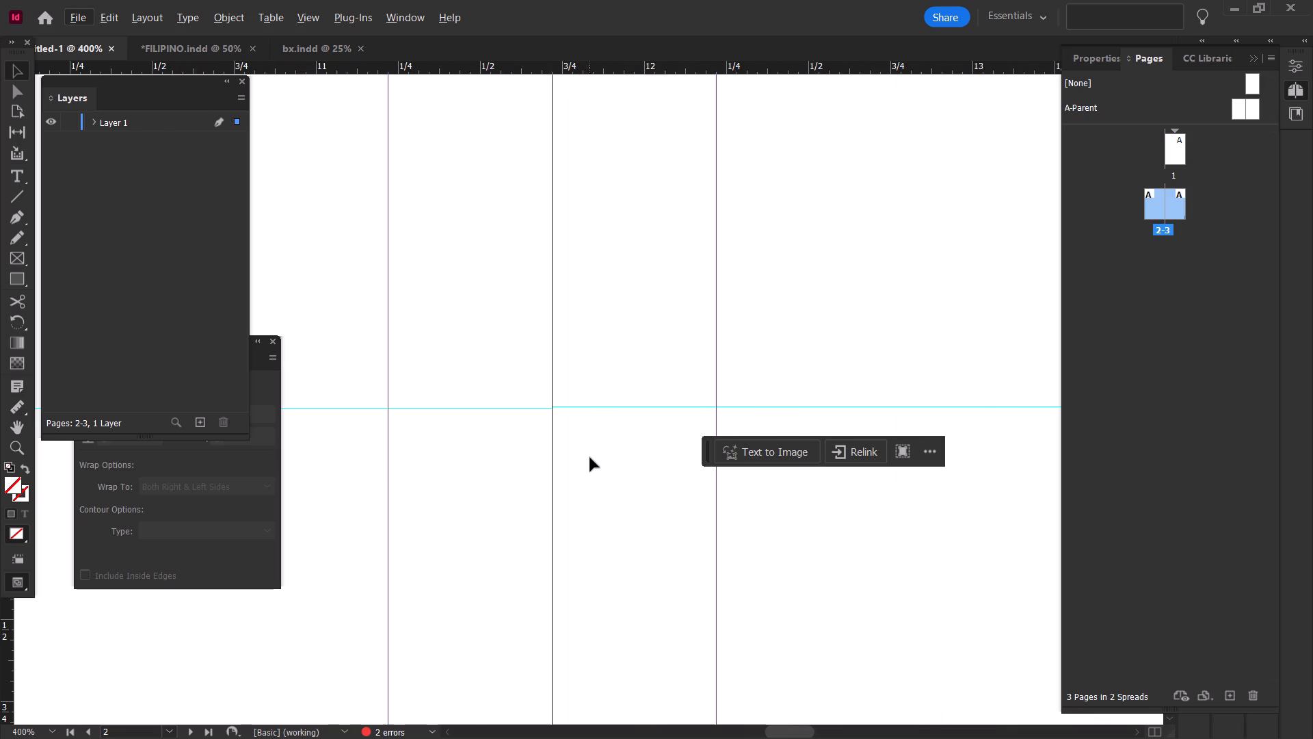
{"action": "scroll", "coordinate": [592, 458], "scroll_direction": "down", "scroll_amount": 9, "text": "alt"}
{"action": "scroll", "coordinate": [597, 458], "scroll_direction": "down", "scroll_amount": 3, "text": "ctrl"}
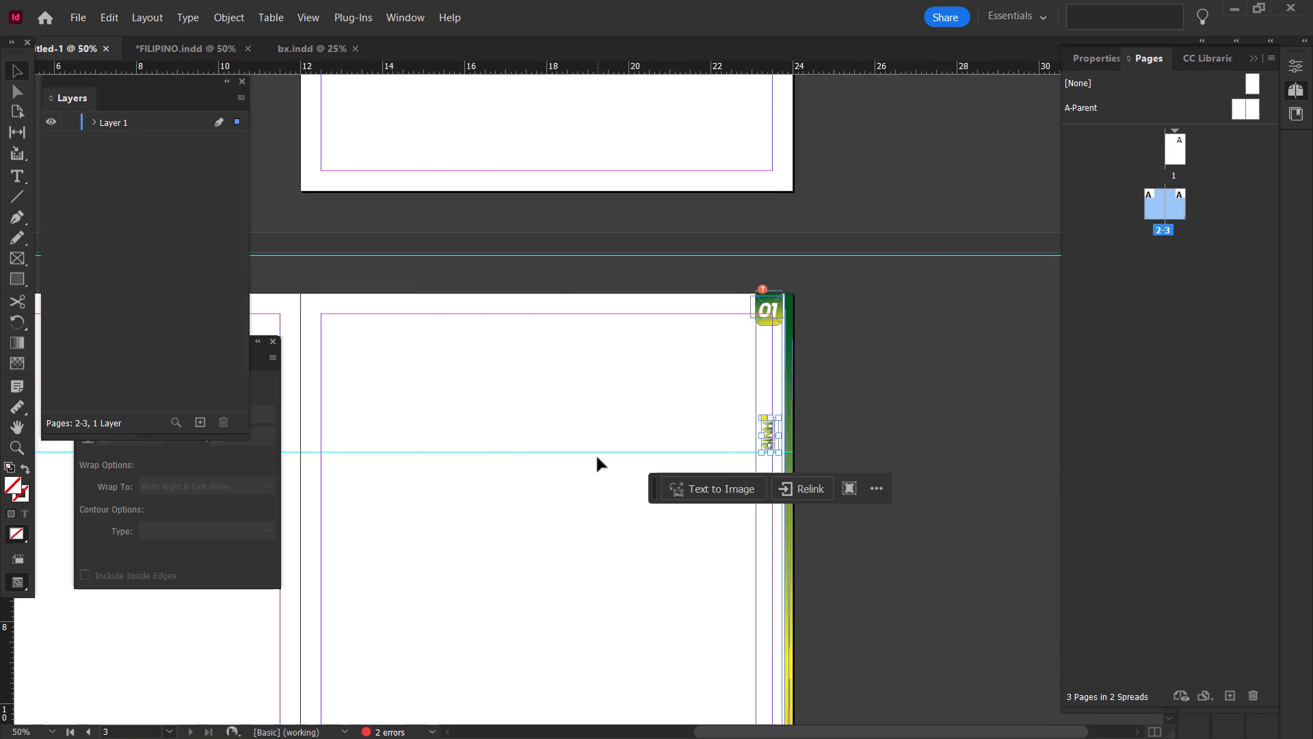
{"action": "key", "text": "Up"}
{"action": "left_click", "coordinate": [947, 411]}
Compare the sidebars on pages 2 and 3, including in a full-screen presentation of the spread.
{"action": "scroll", "coordinate": [947, 411], "scroll_direction": "up", "scroll_amount": 4, "text": "ctrl"}
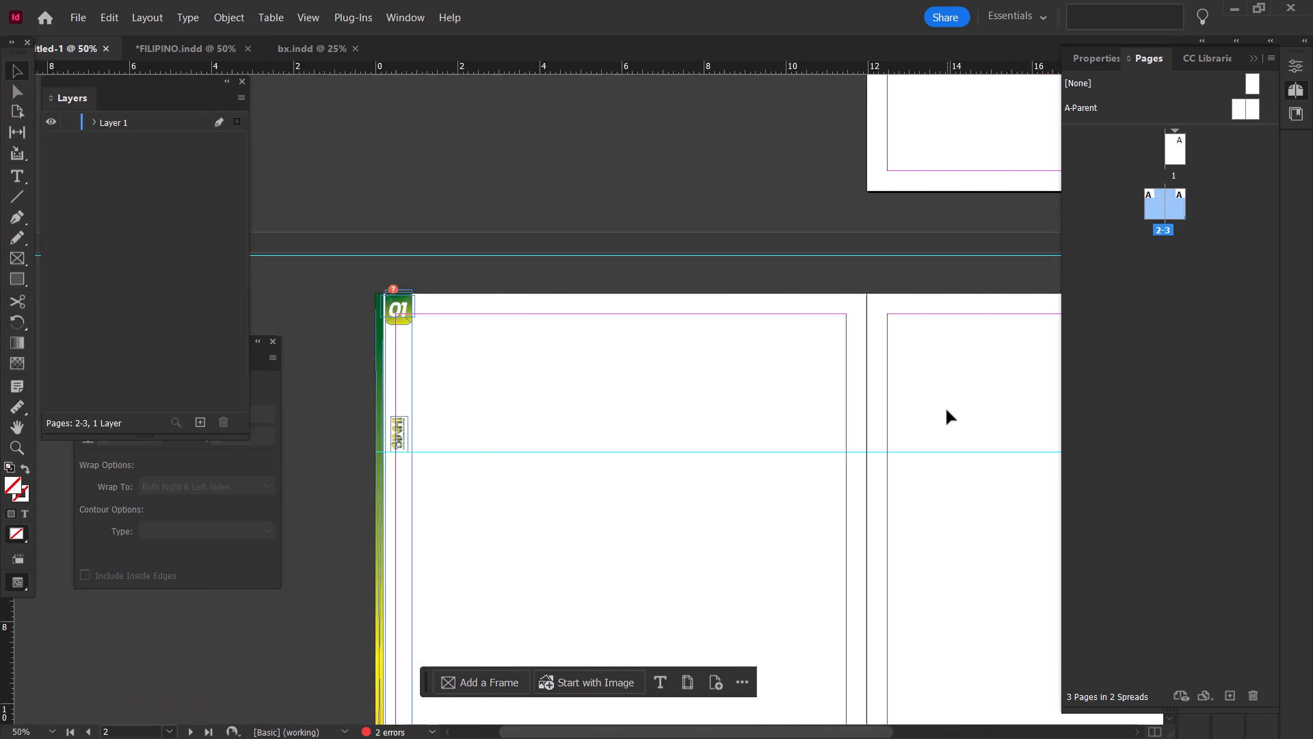
{"action": "scroll", "coordinate": [947, 411], "scroll_direction": "up", "scroll_amount": 7, "text": "ctrl"}
{"action": "scroll", "coordinate": [947, 411], "scroll_direction": "down", "scroll_amount": 1, "text": "ctrl"}
{"action": "left_click", "coordinate": [948, 411]}
{"action": "key", "text": "shift+w"}
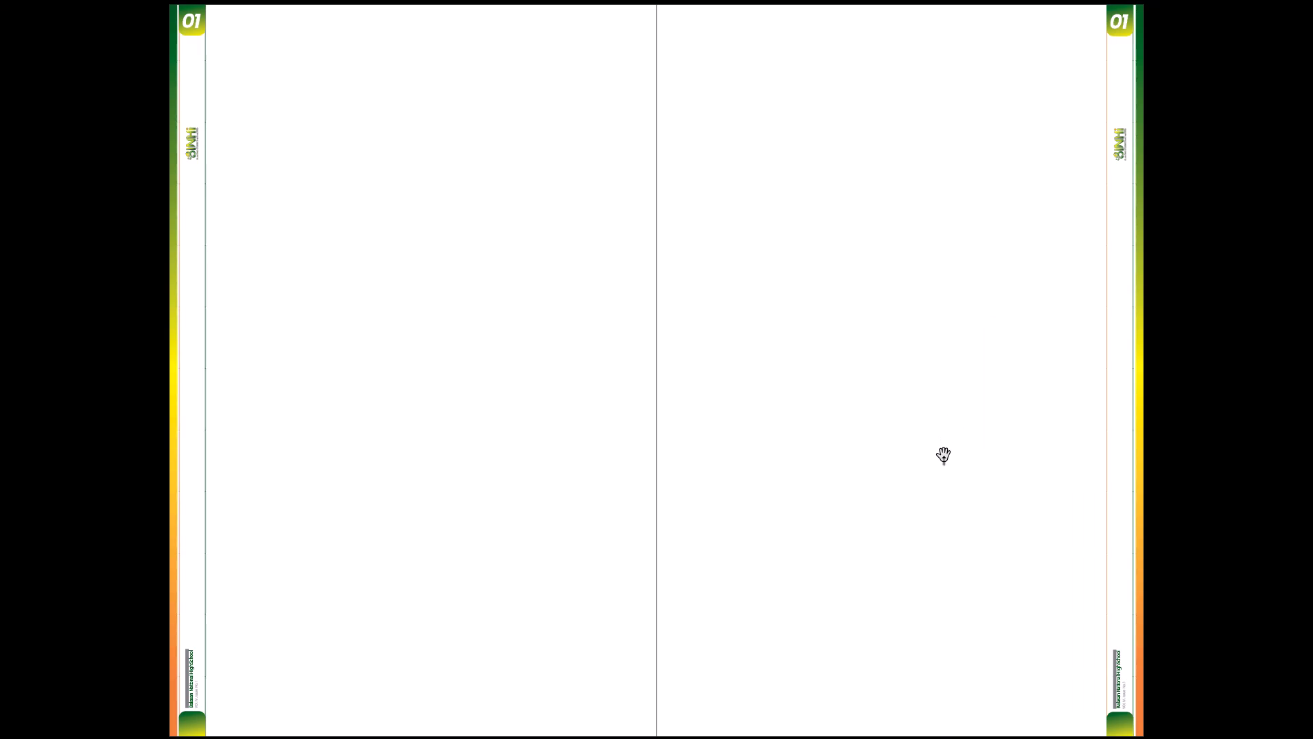
{"action": "key", "text": "shift+w"}
{"action": "scroll", "coordinate": [853, 477], "scroll_direction": "up", "scroll_amount": 10, "text": "ctrl"}
{"action": "scroll", "coordinate": [789, 290], "scroll_direction": "up", "scroll_amount": 9, "text": "alt"}
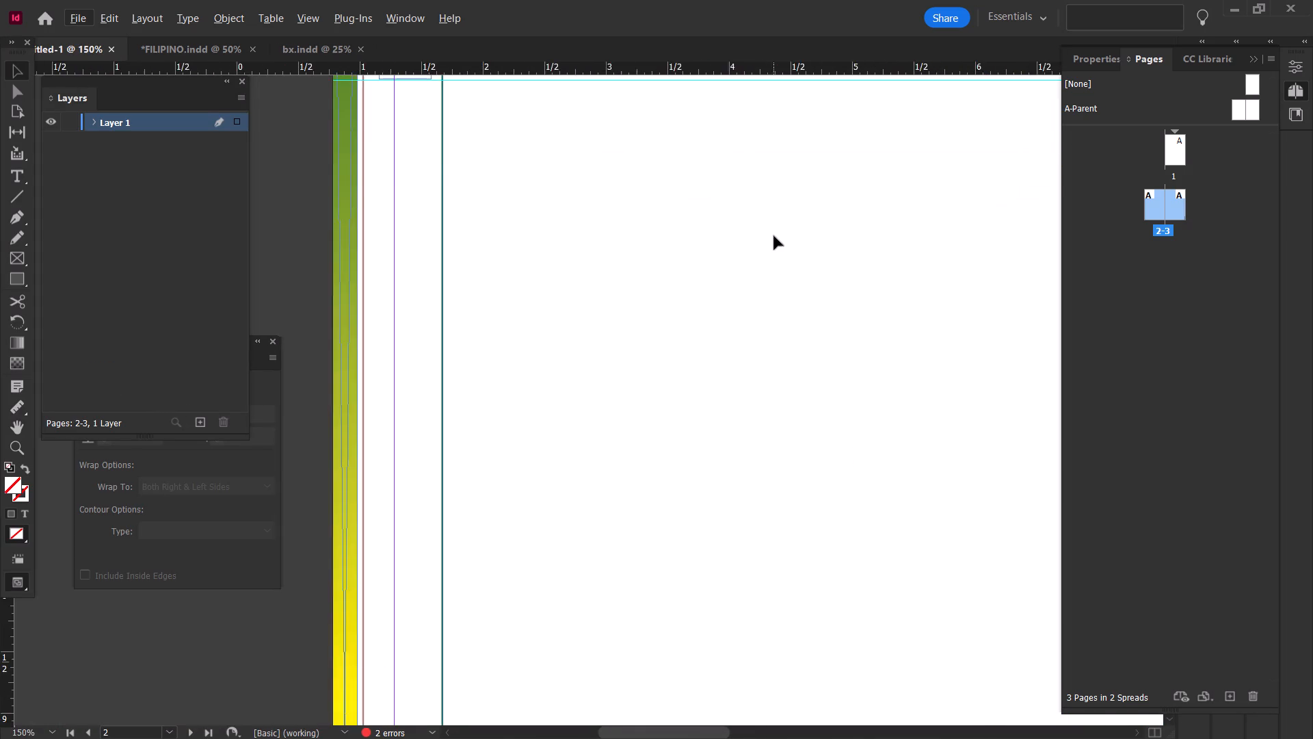
{"action": "scroll", "coordinate": [774, 236], "scroll_direction": "up", "scroll_amount": 3, "text": "alt"}
Copy the plain green "balita" heading text below the portrait in FILIPINO.indd.
{"action": "left_click", "coordinate": [184, 51]}
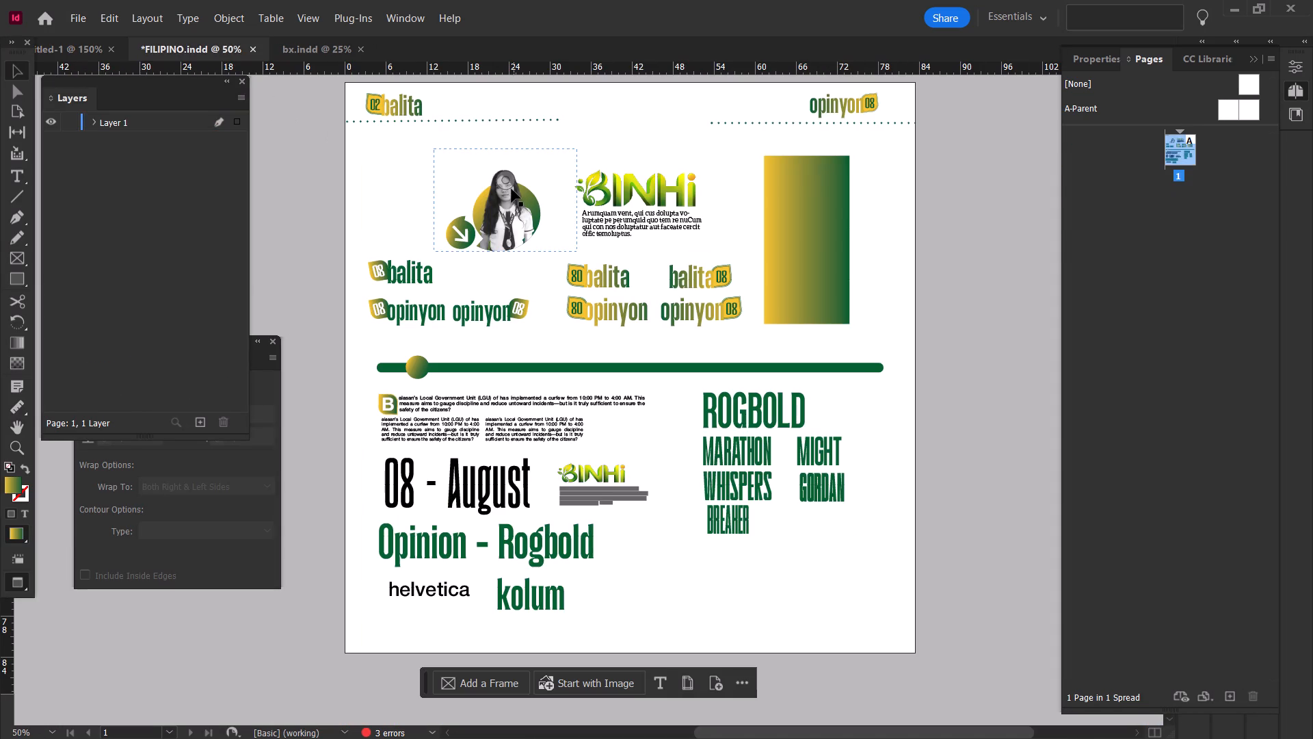
{"action": "left_click", "coordinate": [421, 275]}
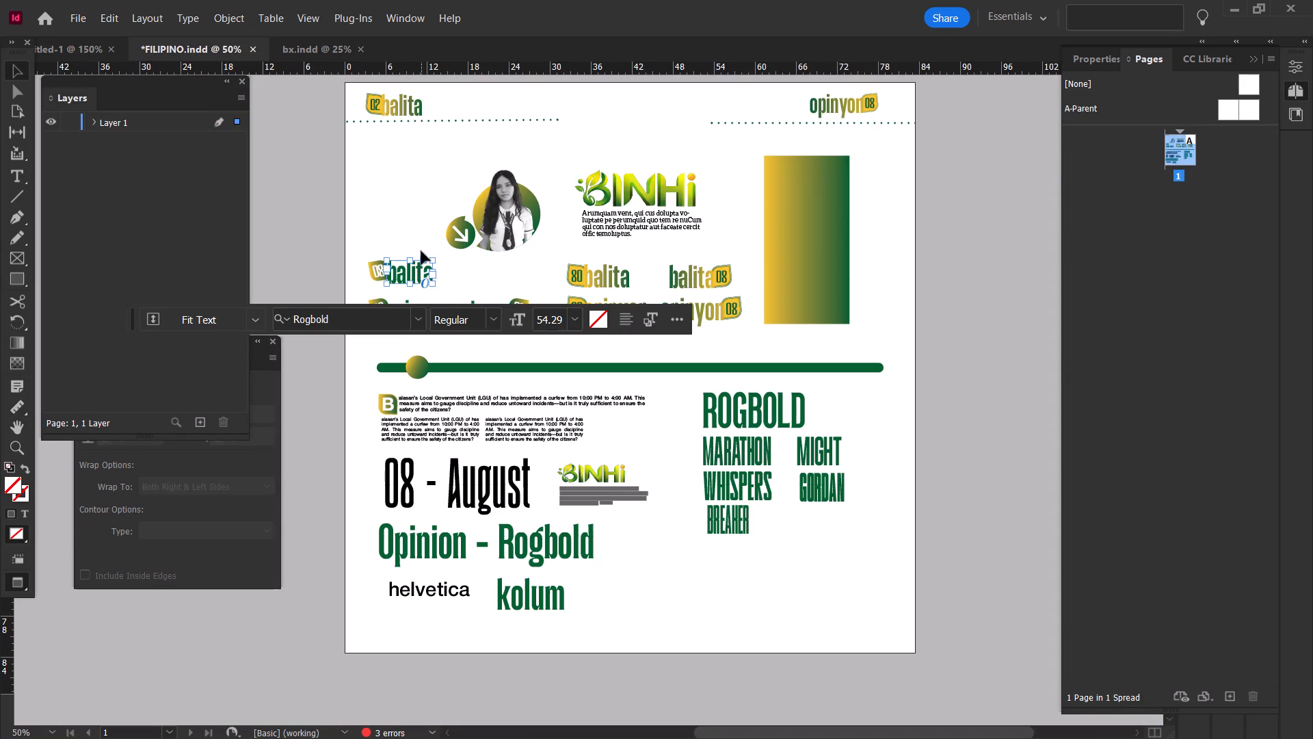
{"action": "key", "text": "ctrl+c"}
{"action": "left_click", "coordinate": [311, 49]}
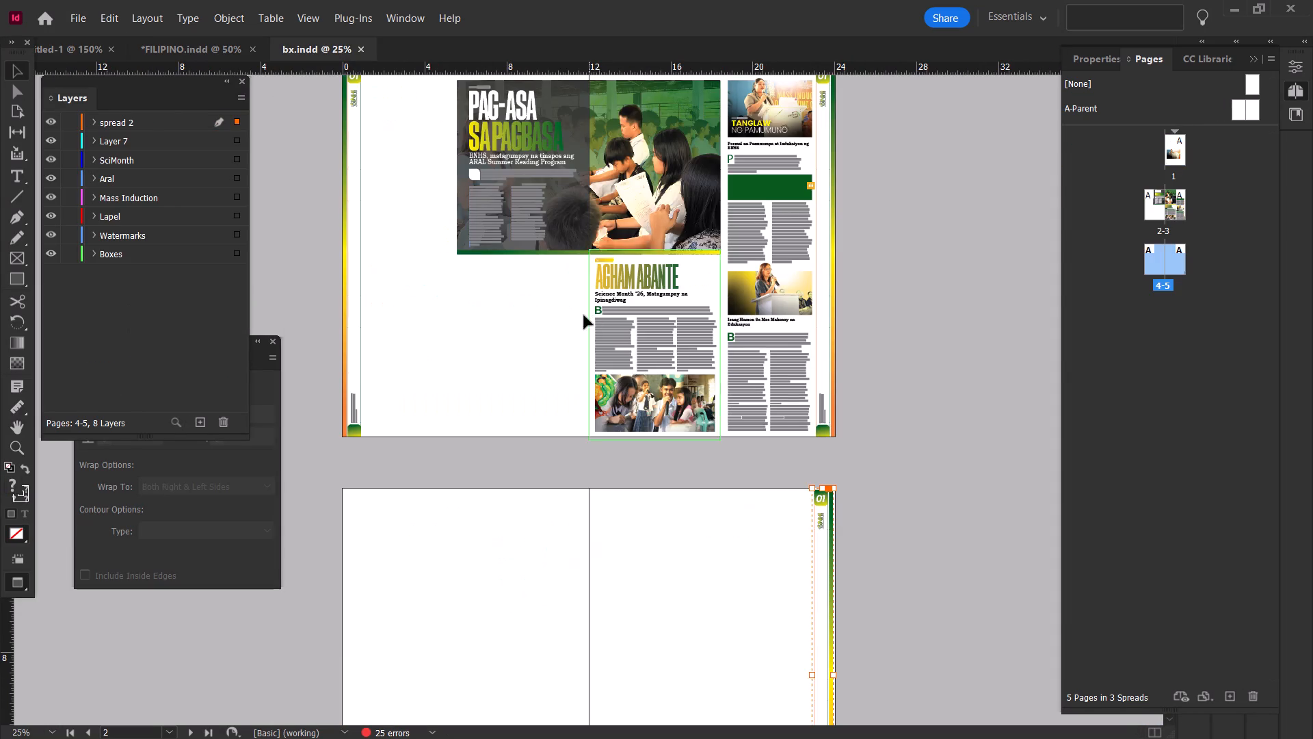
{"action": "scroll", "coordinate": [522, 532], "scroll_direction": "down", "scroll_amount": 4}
Save the untitled document in the Downloads folder as ISPORTS.
{"action": "left_click", "coordinate": [62, 47]}
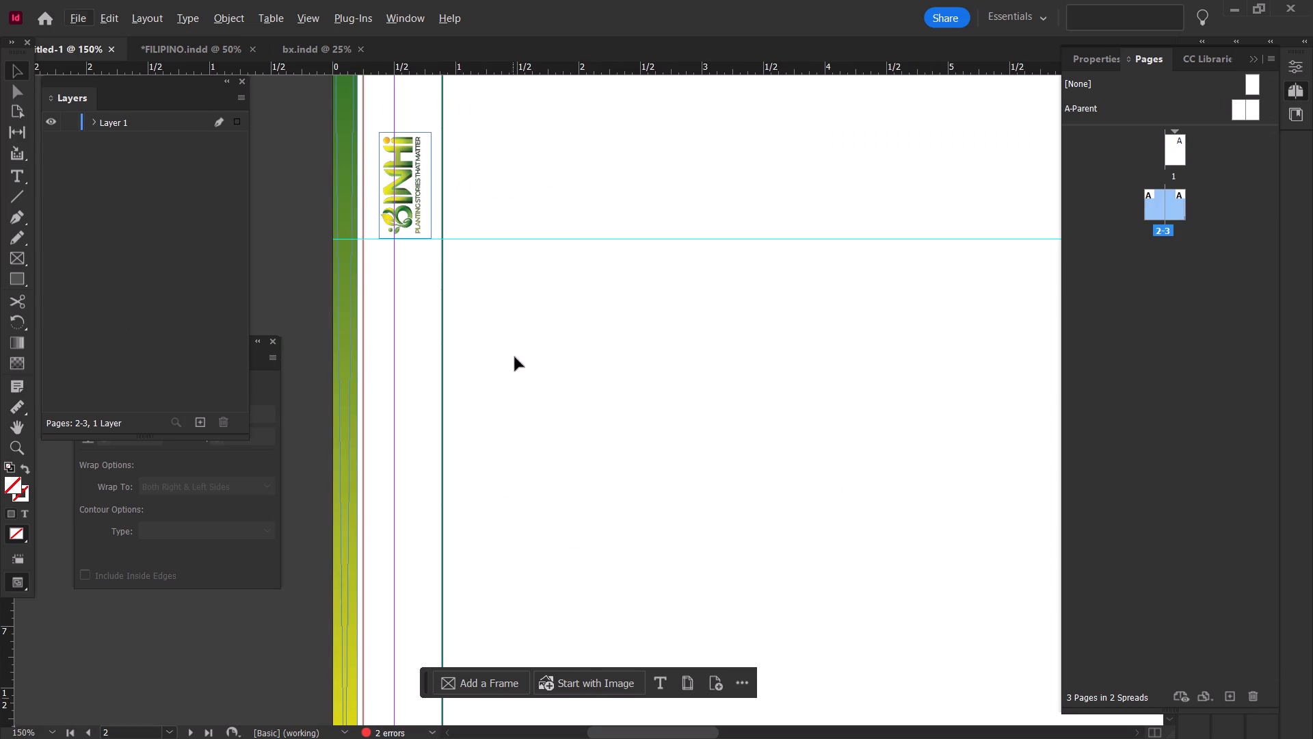
{"action": "key", "text": "ctrl+s"}
{"action": "scroll", "coordinate": [450, 319], "scroll_direction": "down", "scroll_amount": 2}
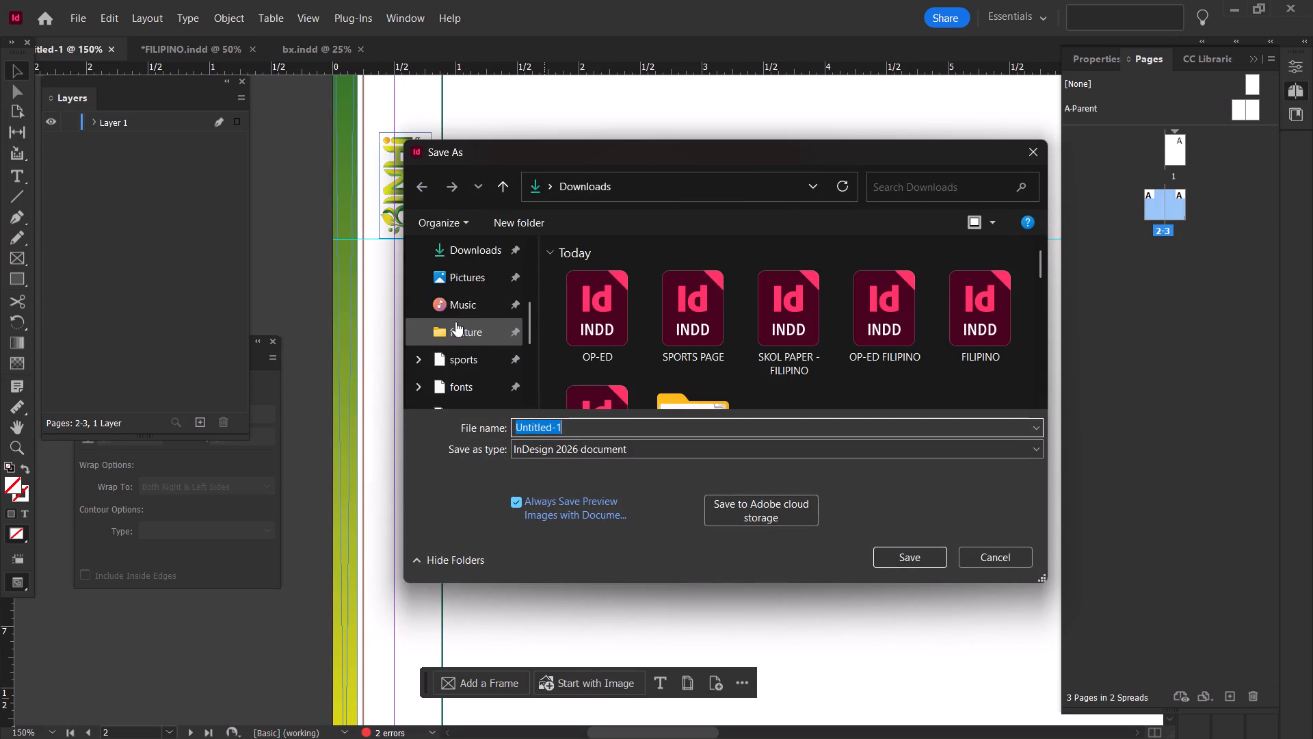
{"action": "left_click", "coordinate": [486, 259]}
{"action": "left_click", "coordinate": [609, 426]}
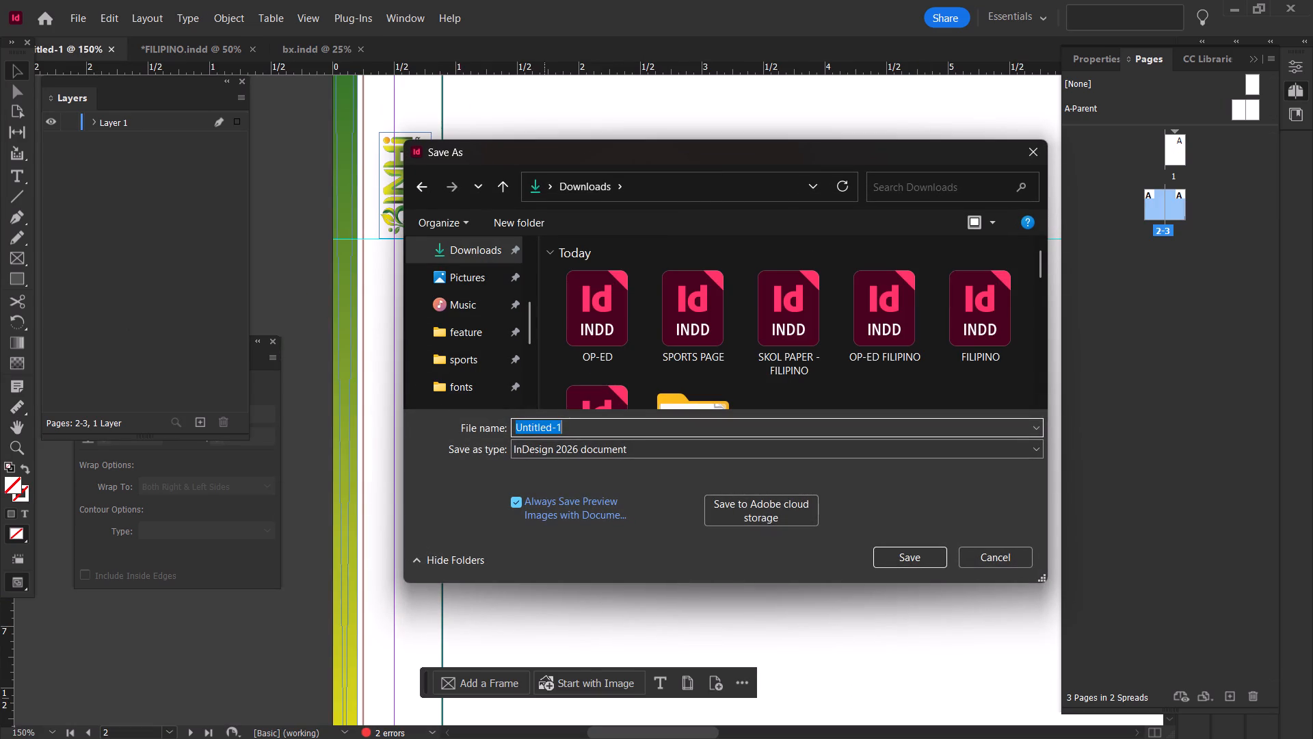
{"action": "key", "text": "BackSpace"}
{"action": "type", "text": "ISPORTS"}
{"action": "left_click", "coordinate": [892, 554]}
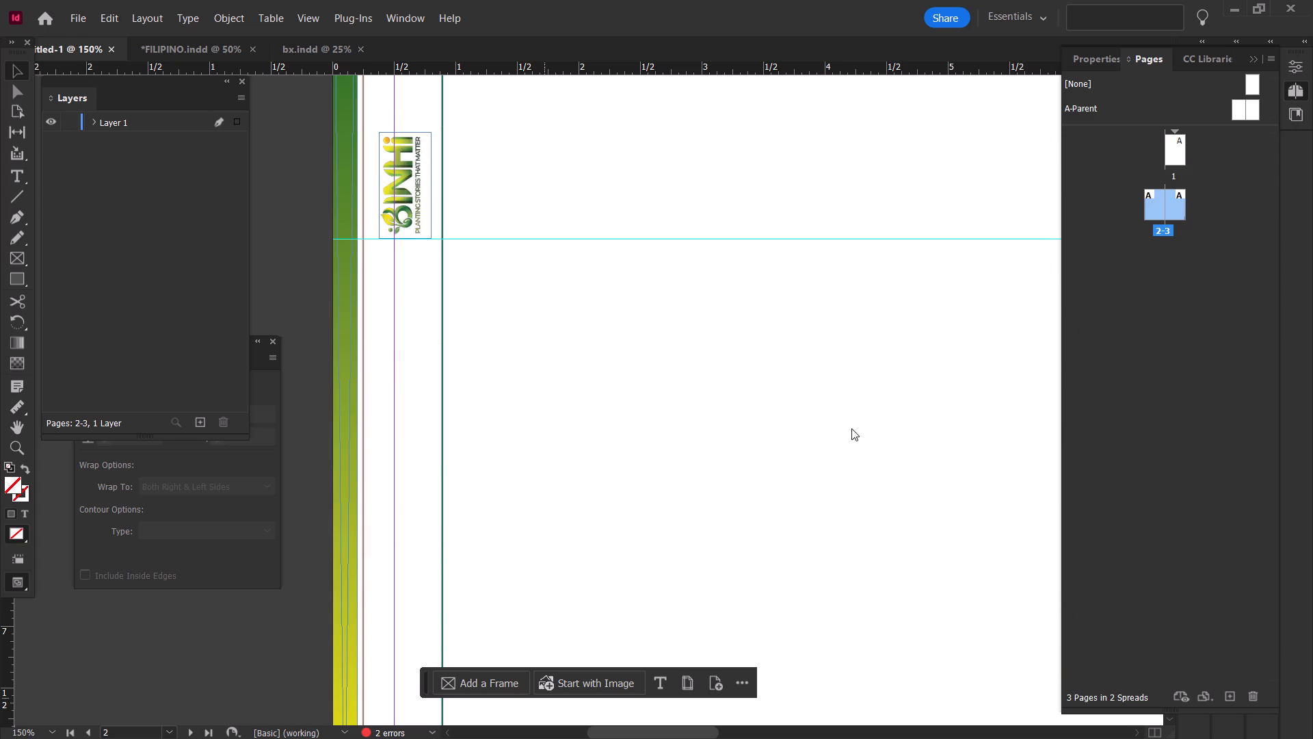
Show the ISPORTS spread in Preview mode with guides and frame edges hidden.
{"action": "scroll", "coordinate": [838, 404], "scroll_direction": "up", "scroll_amount": 5}
{"action": "scroll", "coordinate": [668, 388], "scroll_direction": "down", "scroll_amount": 7, "text": "ctrl"}
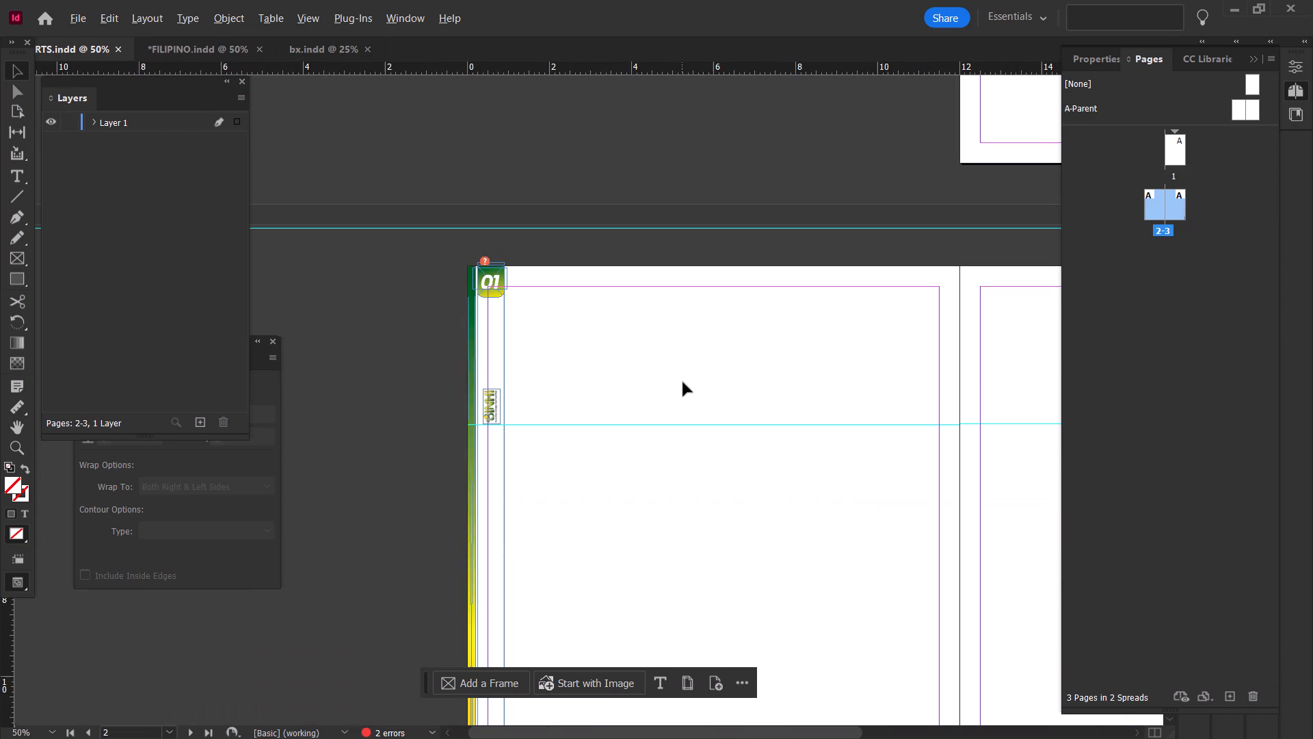
{"action": "key", "text": "w"}
{"action": "left_click", "coordinate": [691, 381]}
{"action": "key", "text": "w"}
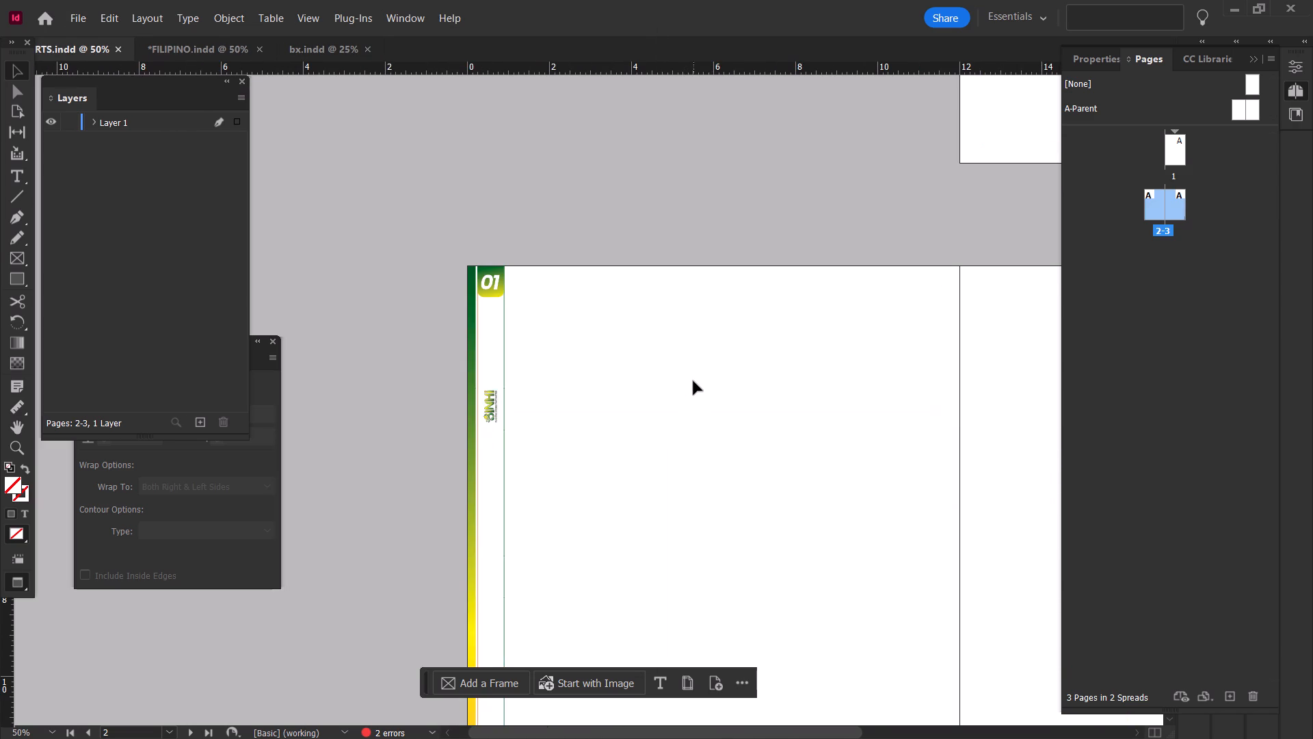
Paste the copied "balita" text onto page 3 of the ISPORTS document.
{"action": "scroll", "coordinate": [743, 388], "scroll_direction": "down", "scroll_amount": 7, "text": "ctrl"}
{"action": "scroll", "coordinate": [743, 388], "scroll_direction": "up", "scroll_amount": 1}
{"action": "key", "text": "ctrl+v"}
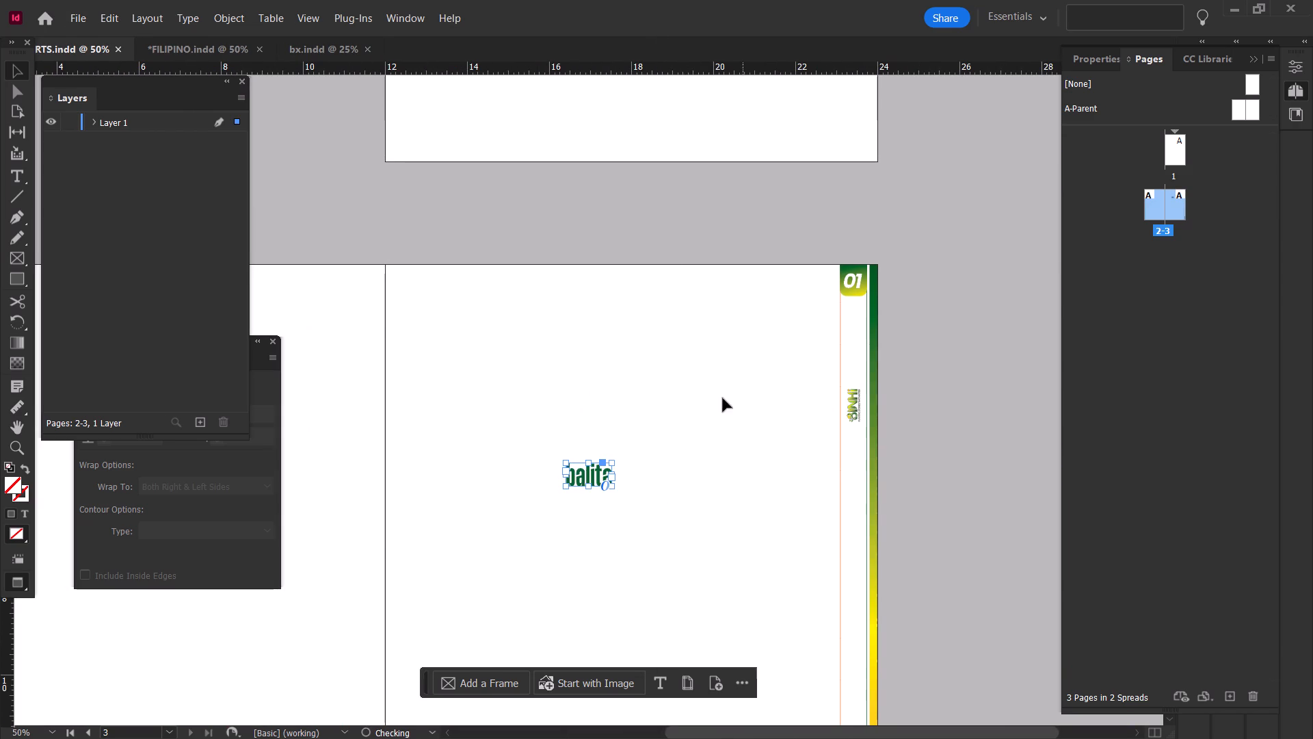
Replace the pasted "balita" text with "isports" and widen its frame to fit the whole word.
{"action": "scroll", "coordinate": [561, 480], "scroll_direction": "up", "scroll_amount": 5, "text": "alt"}
{"action": "double_click", "coordinate": [638, 461]}
{"action": "key", "text": "ctrl+a"}
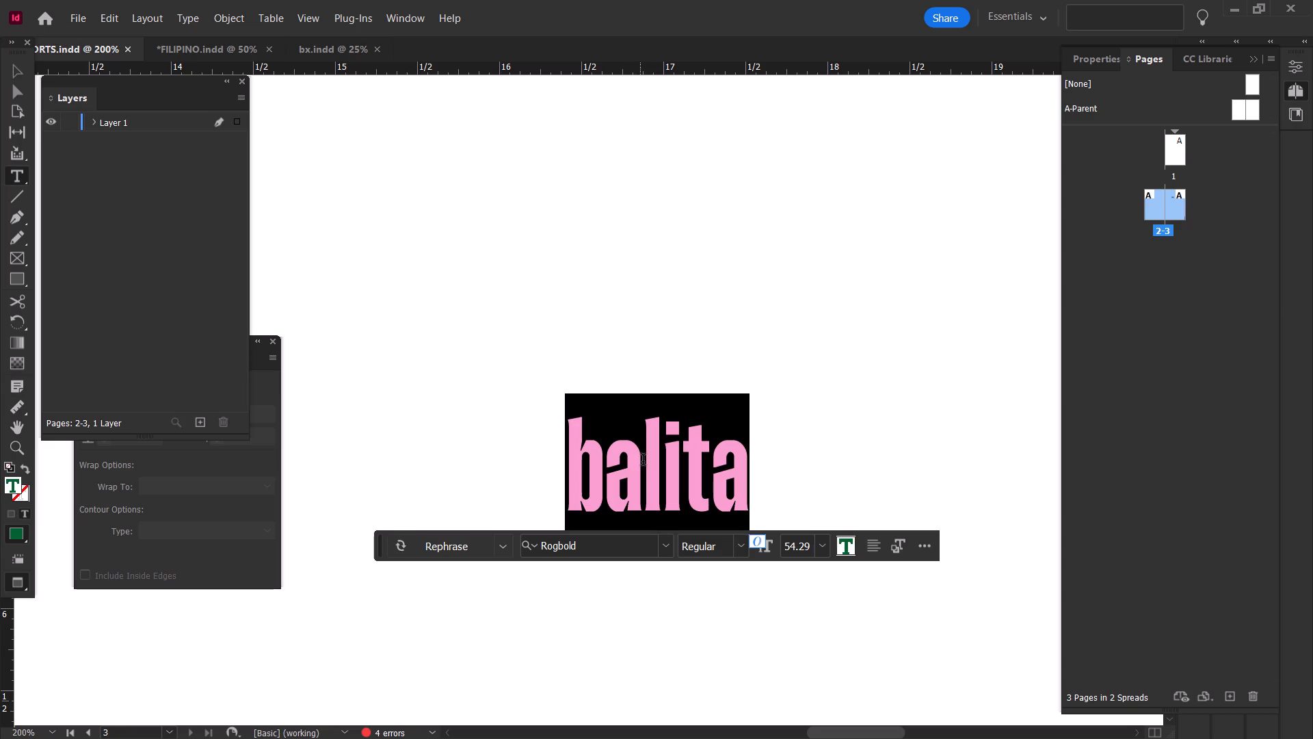
{"action": "type", "text": "ISP"}
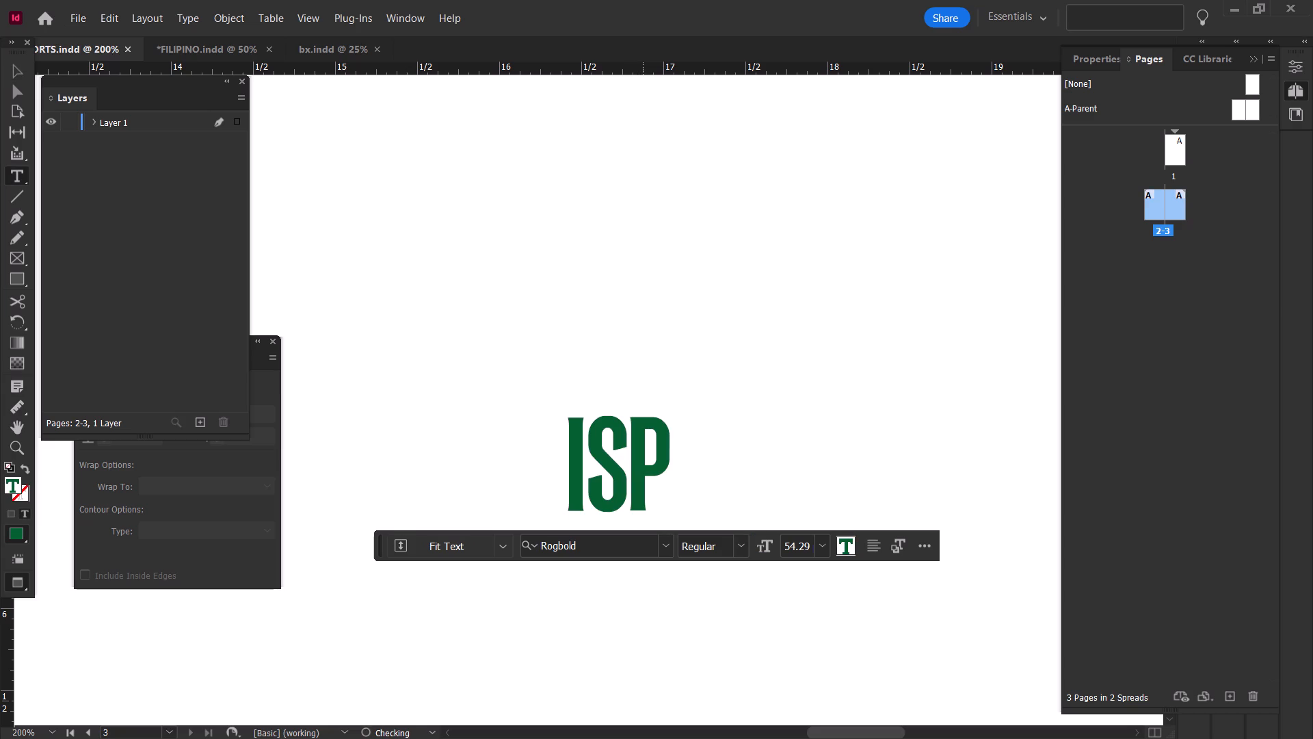
{"action": "key", "text": "BackSpace"}
{"action": "key", "text": "BackSpace"}
{"action": "key", "text": "BackSpace"}
{"action": "key", "text": "BackSpace"}
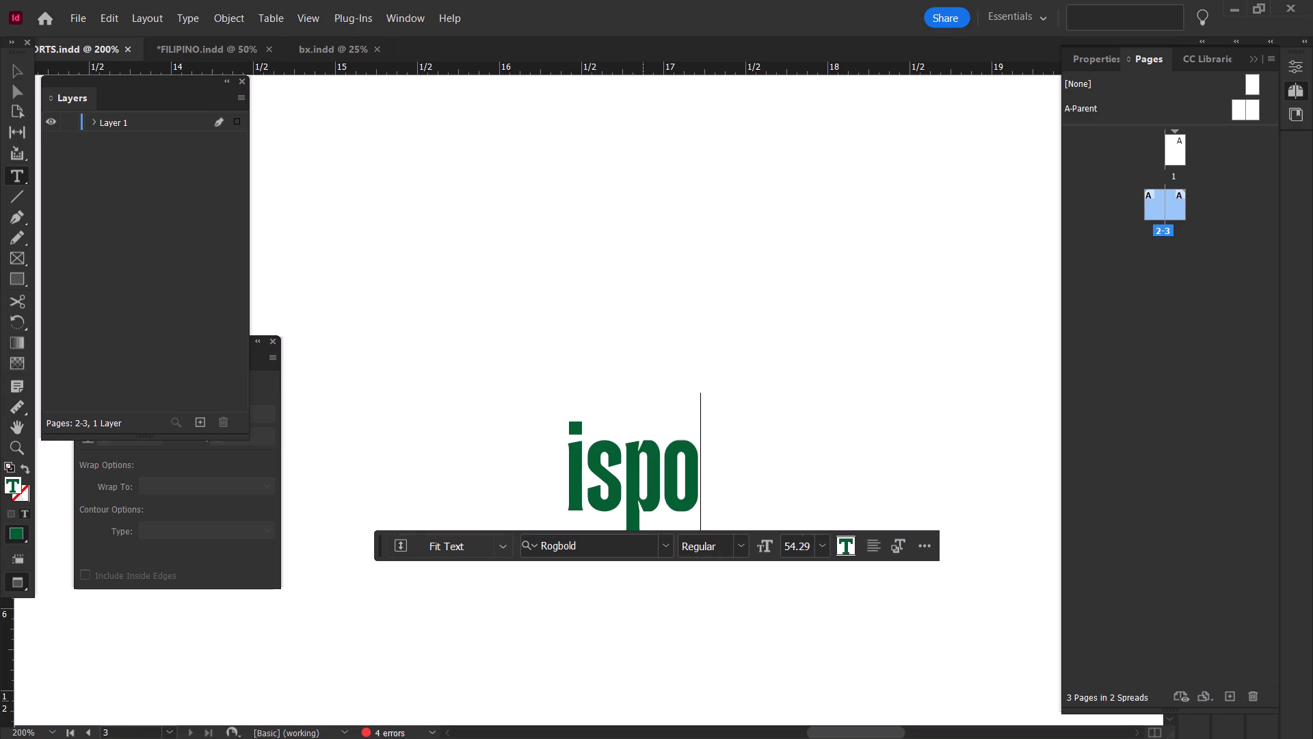
{"action": "left_click", "coordinate": [12, 68]}
{"action": "left_click_drag", "start_coordinate": [750, 463], "coordinate": [926, 450]}
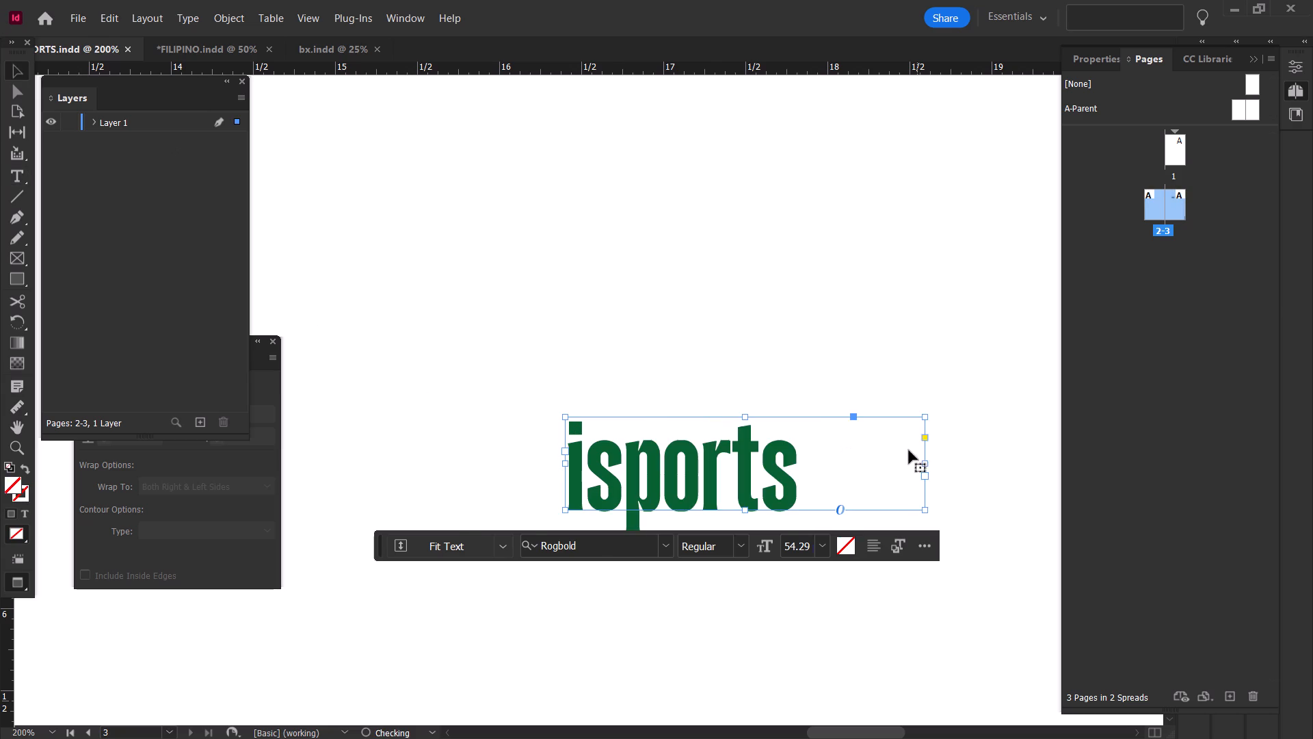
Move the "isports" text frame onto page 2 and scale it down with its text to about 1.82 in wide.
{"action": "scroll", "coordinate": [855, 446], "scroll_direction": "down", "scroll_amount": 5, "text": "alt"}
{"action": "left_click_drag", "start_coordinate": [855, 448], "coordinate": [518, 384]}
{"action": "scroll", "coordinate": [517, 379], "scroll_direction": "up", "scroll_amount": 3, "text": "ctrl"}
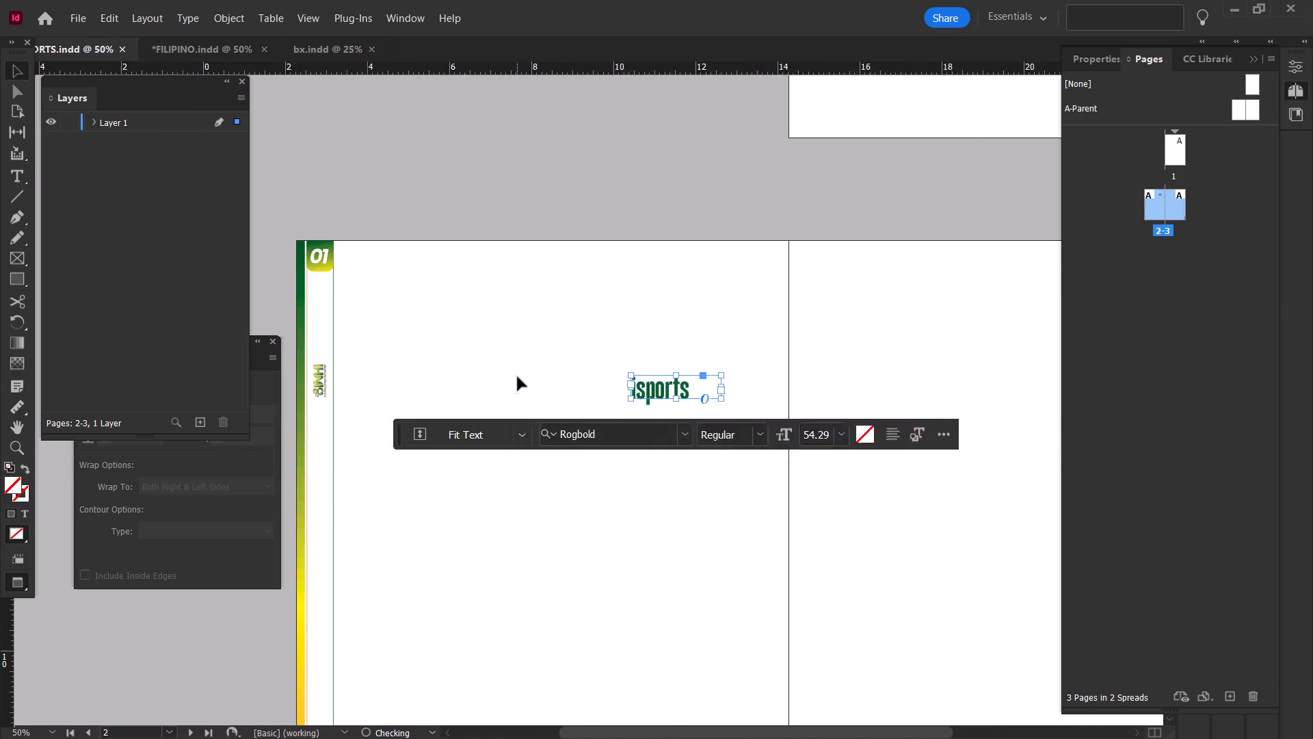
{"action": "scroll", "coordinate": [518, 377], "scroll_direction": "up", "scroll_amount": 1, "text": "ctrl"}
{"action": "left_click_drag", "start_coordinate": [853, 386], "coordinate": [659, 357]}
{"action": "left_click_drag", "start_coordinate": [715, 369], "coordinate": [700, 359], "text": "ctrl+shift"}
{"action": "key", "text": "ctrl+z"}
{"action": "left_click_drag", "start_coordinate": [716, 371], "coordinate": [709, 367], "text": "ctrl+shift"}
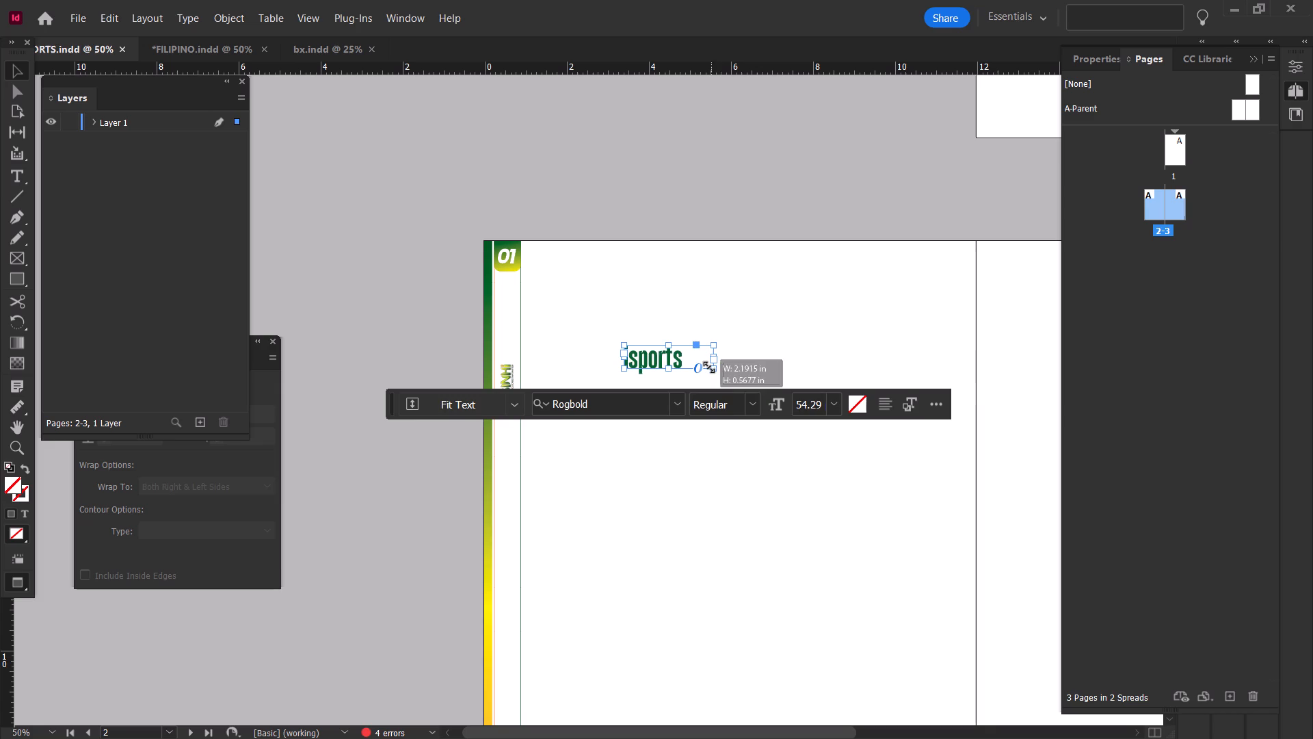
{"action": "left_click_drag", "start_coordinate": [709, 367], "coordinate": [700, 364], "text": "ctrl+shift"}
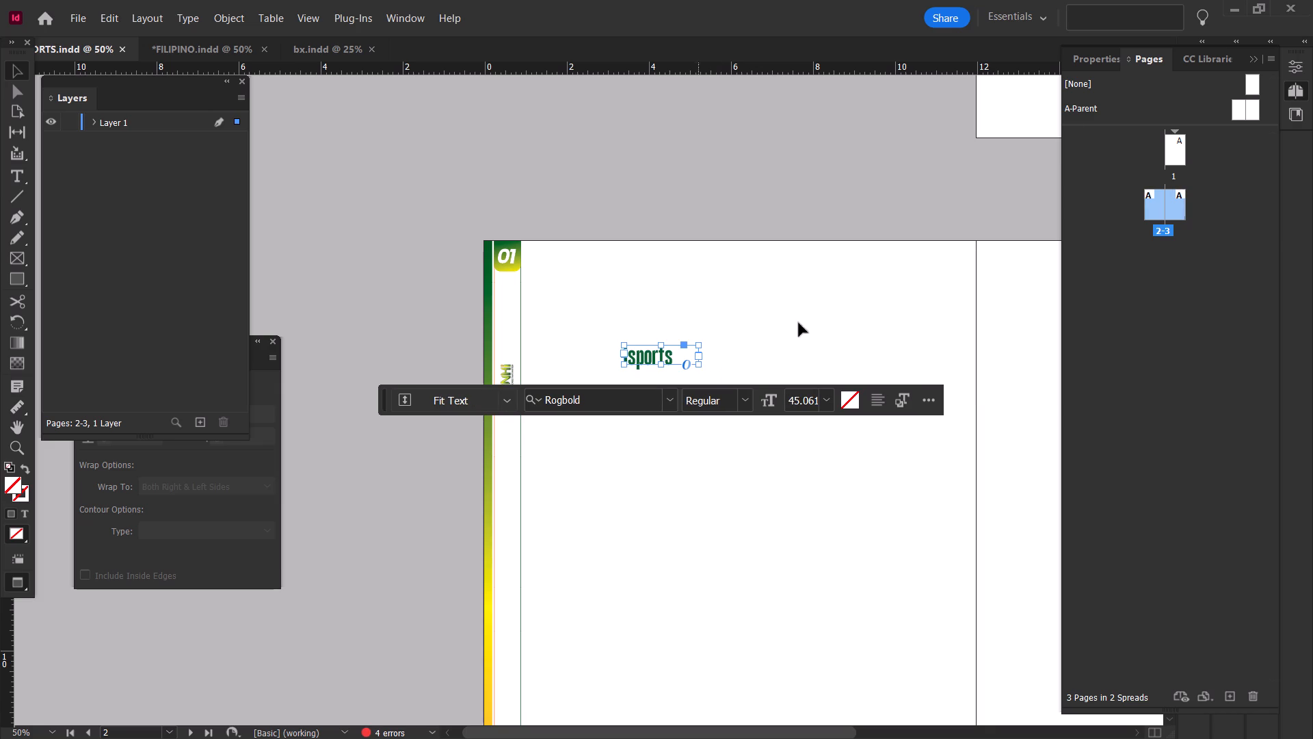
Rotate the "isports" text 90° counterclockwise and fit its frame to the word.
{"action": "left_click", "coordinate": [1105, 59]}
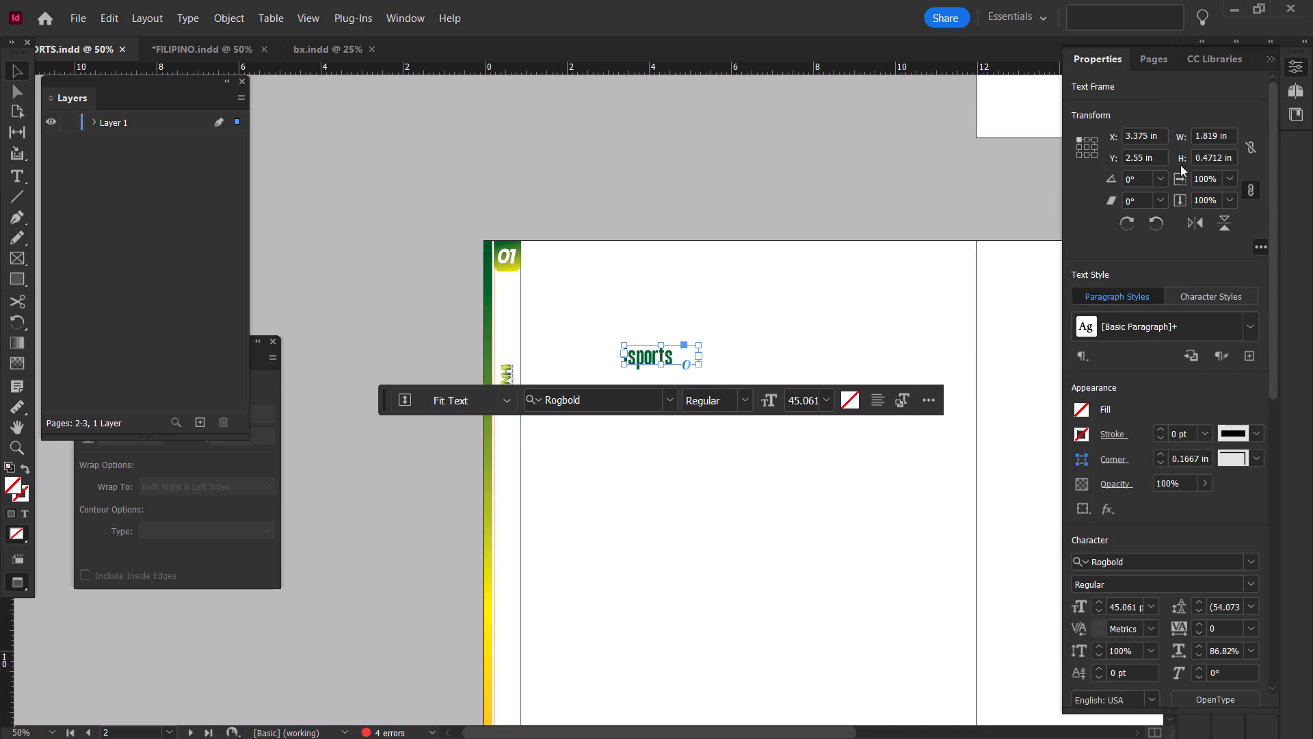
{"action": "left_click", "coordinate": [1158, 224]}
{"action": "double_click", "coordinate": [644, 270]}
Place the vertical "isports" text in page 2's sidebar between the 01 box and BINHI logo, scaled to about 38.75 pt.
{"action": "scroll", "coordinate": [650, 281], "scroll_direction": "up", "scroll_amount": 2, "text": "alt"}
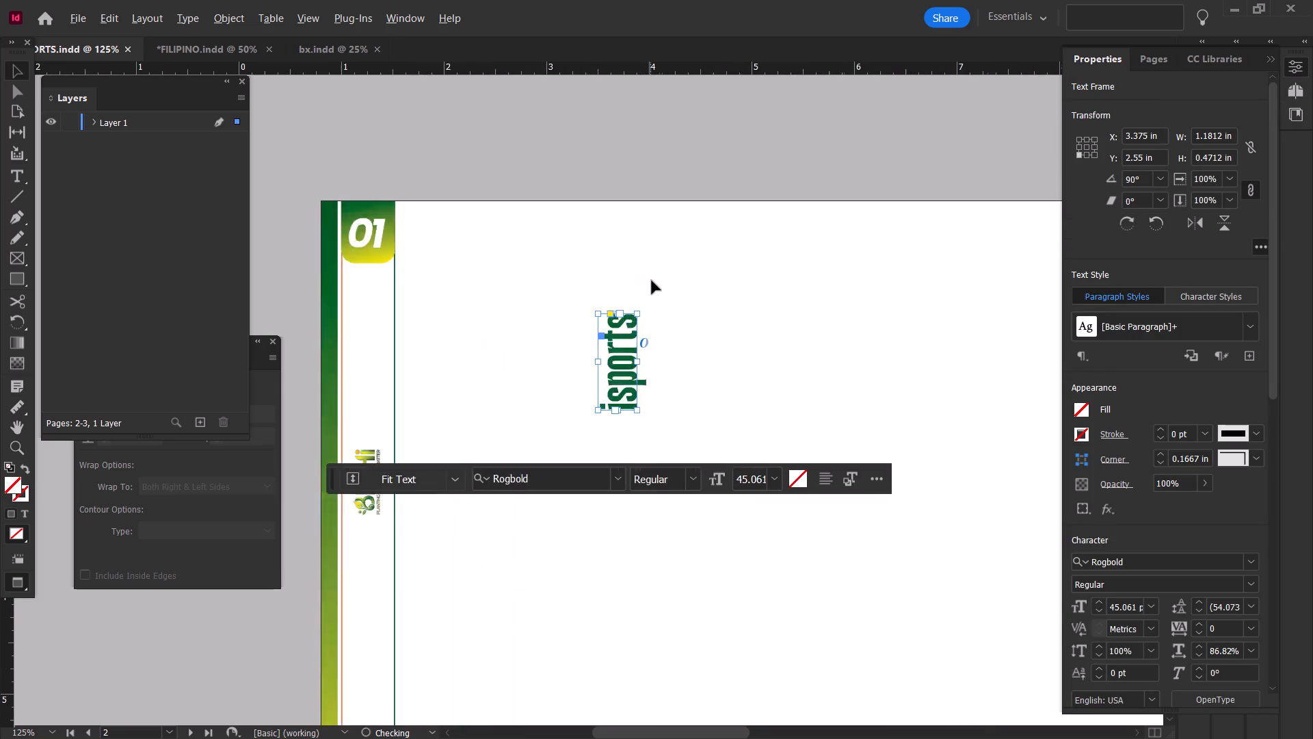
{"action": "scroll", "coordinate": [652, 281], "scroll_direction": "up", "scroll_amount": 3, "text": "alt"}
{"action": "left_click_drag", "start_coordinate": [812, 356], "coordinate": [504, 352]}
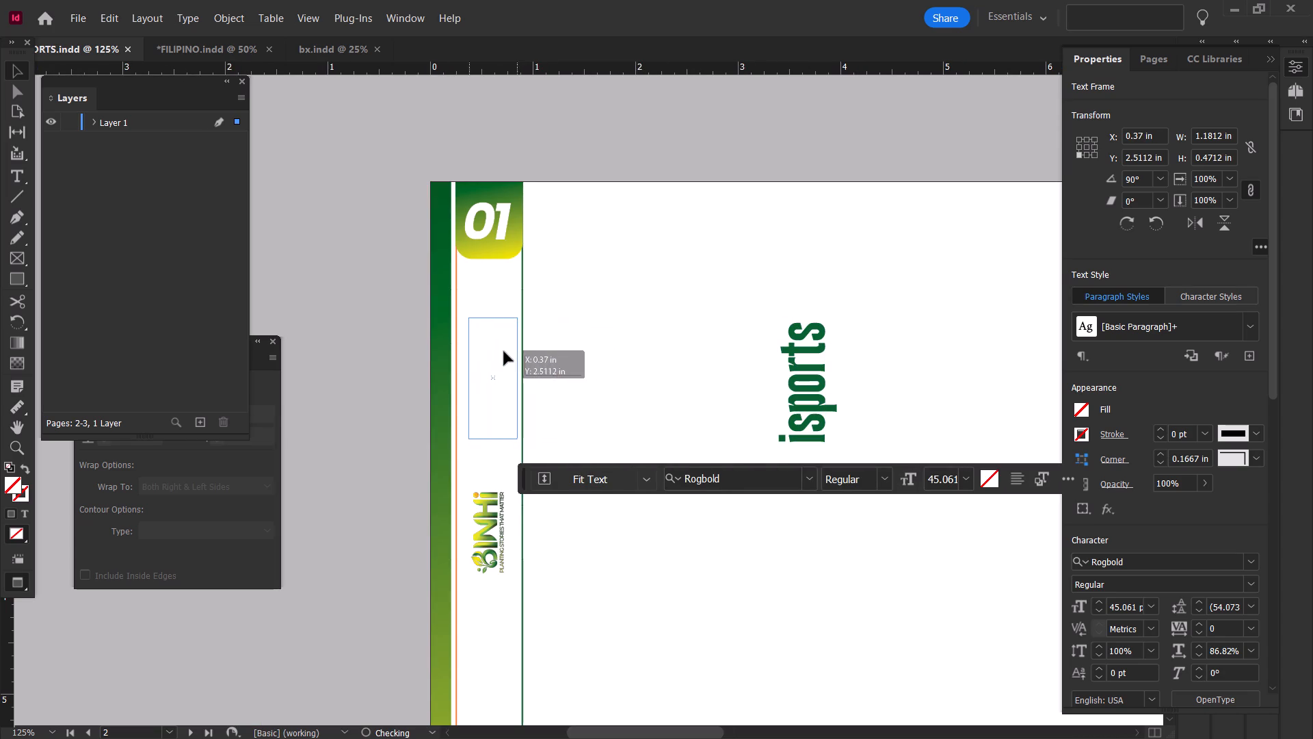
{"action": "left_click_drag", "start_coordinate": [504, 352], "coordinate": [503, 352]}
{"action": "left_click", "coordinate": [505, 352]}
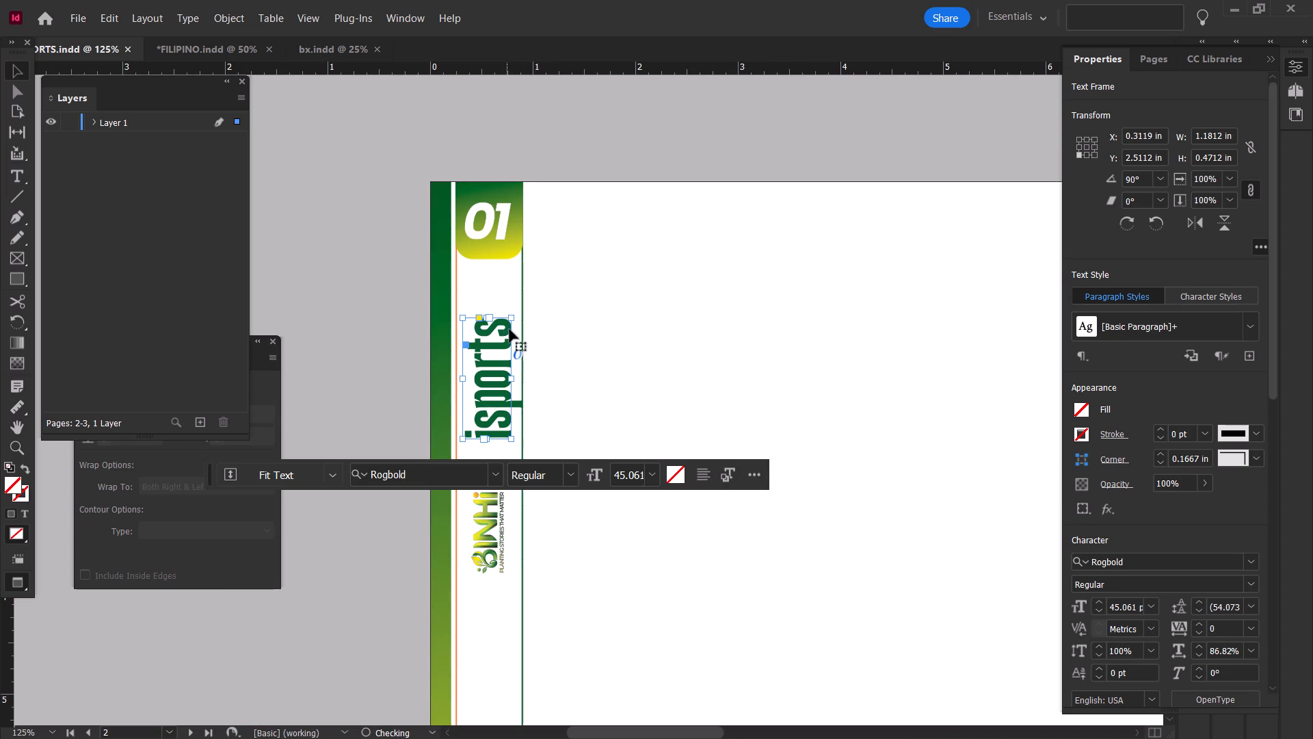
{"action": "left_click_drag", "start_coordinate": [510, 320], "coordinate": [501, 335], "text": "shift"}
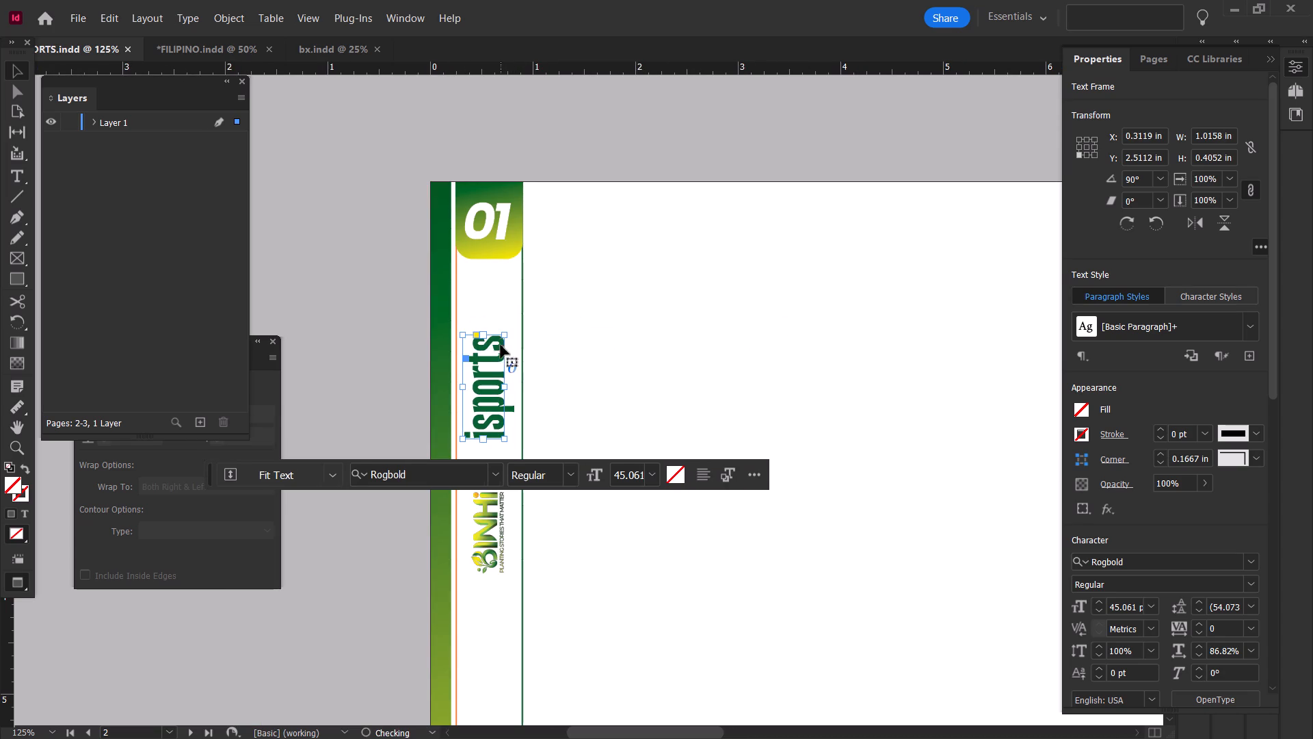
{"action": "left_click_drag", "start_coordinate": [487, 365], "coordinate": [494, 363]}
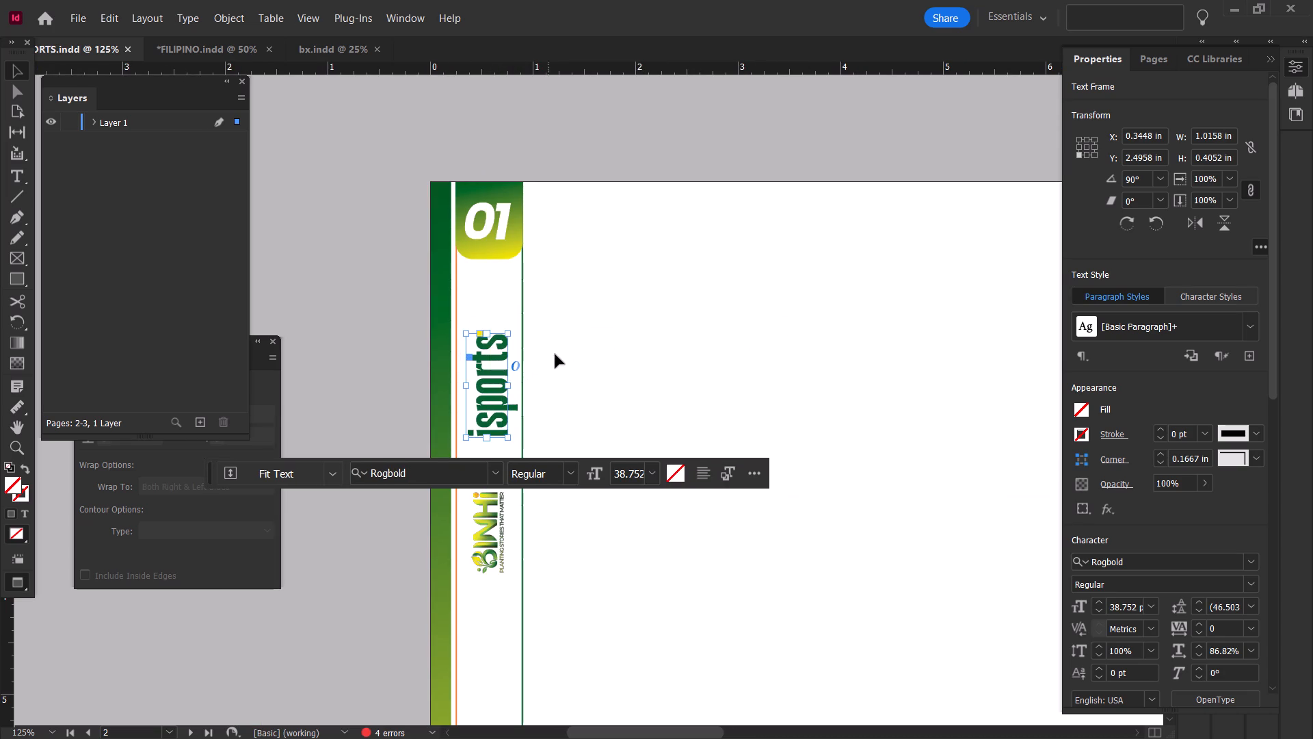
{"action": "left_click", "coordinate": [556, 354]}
Check the whole spread in full-screen presentation mode.
{"action": "scroll", "coordinate": [606, 340], "scroll_direction": "down", "scroll_amount": 2}
{"action": "left_click", "coordinate": [610, 337]}
{"action": "key", "text": "shift+w"}
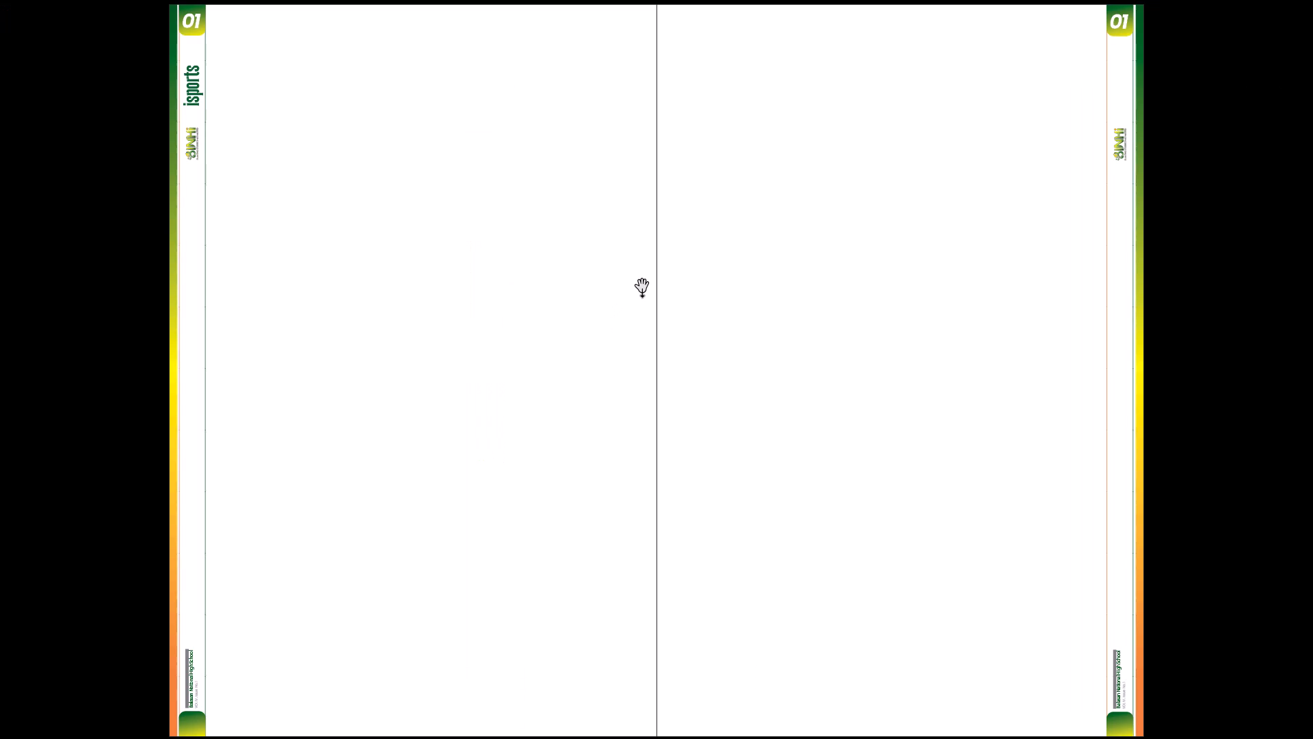
{"action": "key", "text": "shift+w"}
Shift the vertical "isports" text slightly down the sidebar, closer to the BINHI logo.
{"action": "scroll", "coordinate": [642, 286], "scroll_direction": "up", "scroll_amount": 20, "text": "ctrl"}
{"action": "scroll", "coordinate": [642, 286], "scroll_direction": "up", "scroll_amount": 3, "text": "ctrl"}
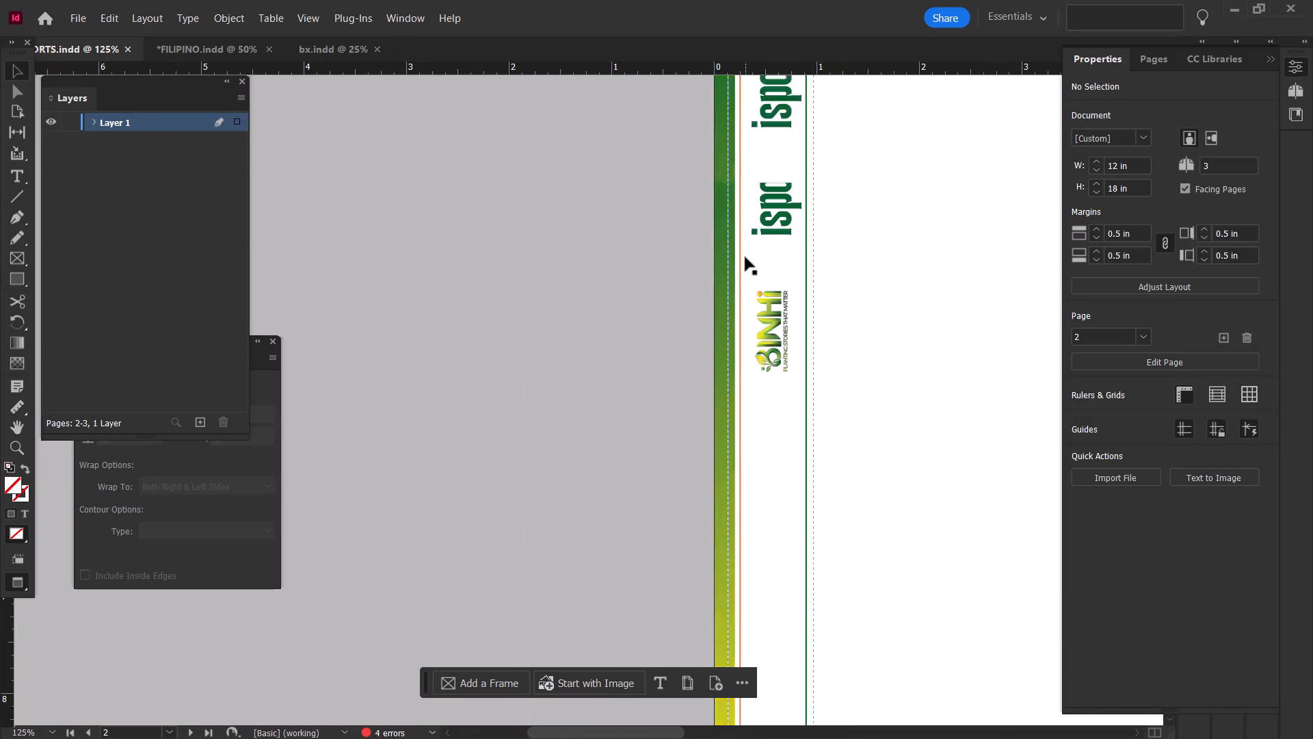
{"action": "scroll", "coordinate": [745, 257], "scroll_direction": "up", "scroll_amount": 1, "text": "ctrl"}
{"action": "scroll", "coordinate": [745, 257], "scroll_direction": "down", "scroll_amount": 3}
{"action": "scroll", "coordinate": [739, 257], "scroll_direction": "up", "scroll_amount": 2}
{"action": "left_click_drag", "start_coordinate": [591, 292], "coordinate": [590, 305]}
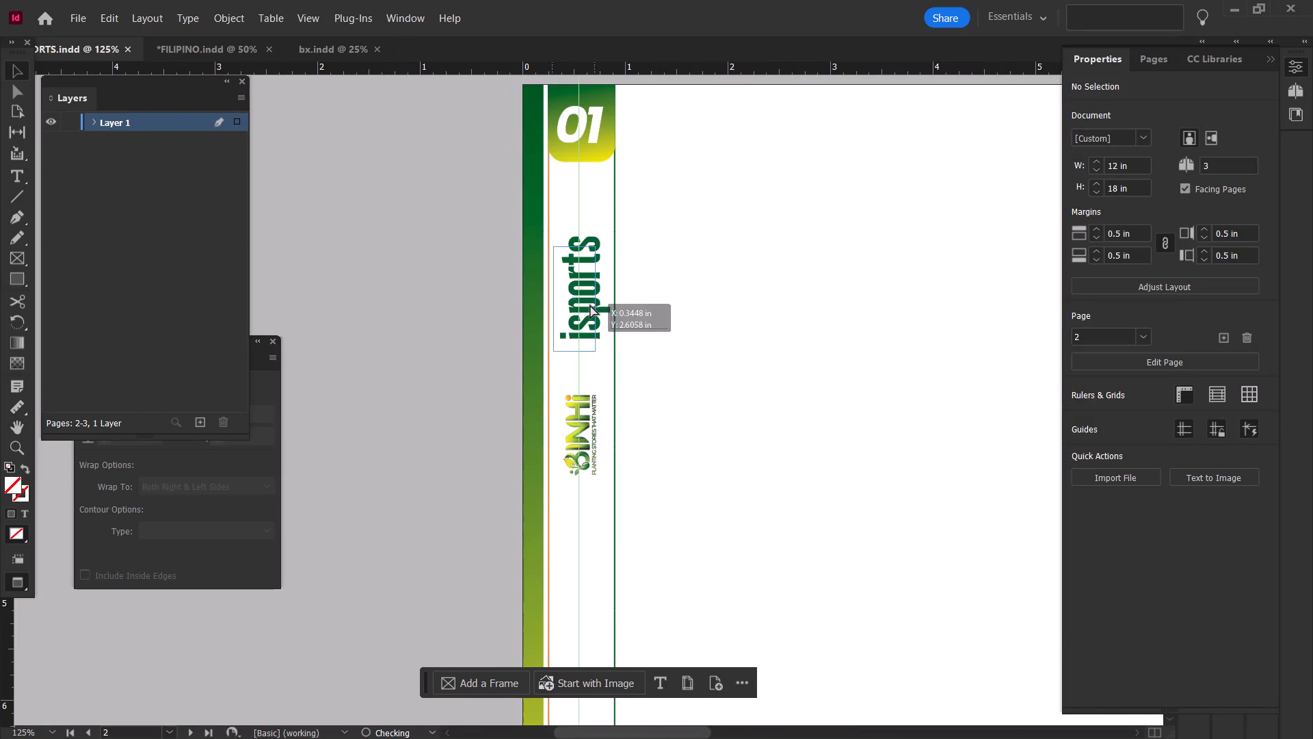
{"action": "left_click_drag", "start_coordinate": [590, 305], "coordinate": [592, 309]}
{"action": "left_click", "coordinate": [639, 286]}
Undo the ISPORTS edits all the way back to the single blank page.
{"action": "scroll", "coordinate": [645, 285], "scroll_direction": "down", "scroll_amount": 3, "text": "alt"}
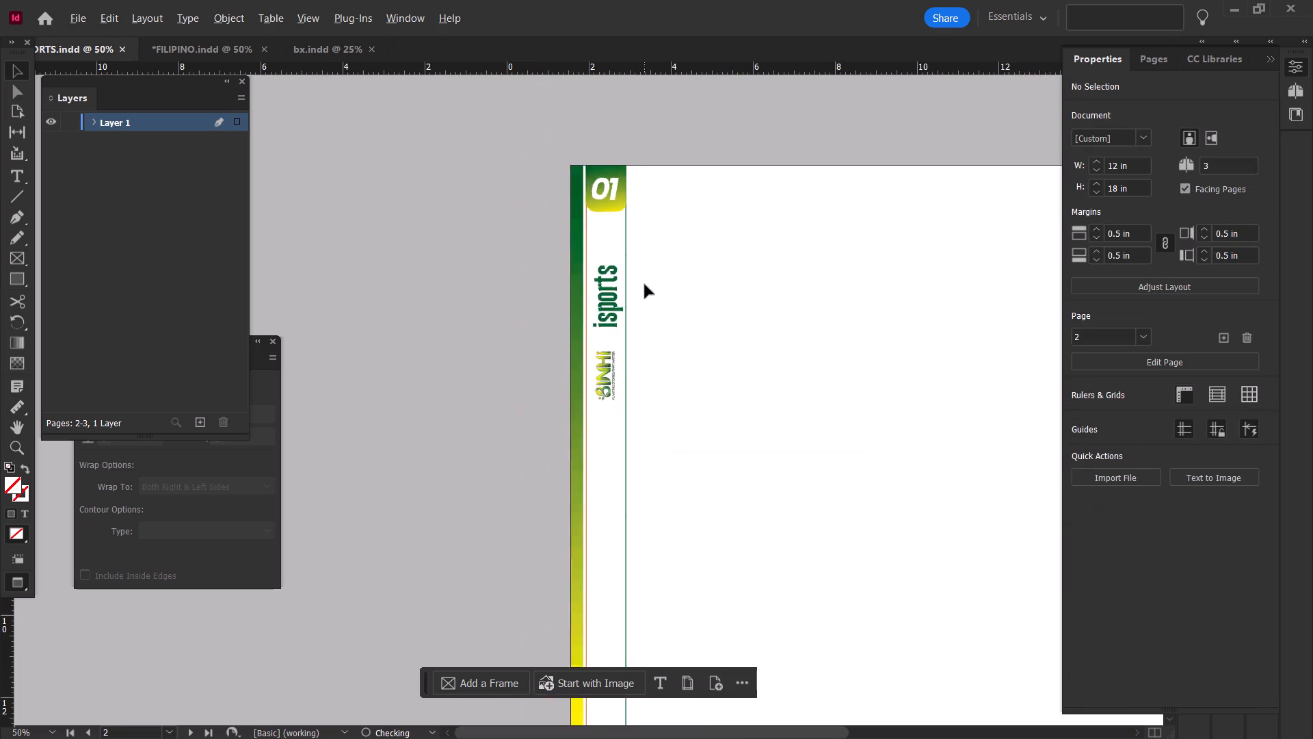
{"action": "scroll", "coordinate": [645, 285], "scroll_direction": "down", "scroll_amount": 1, "text": "alt"}
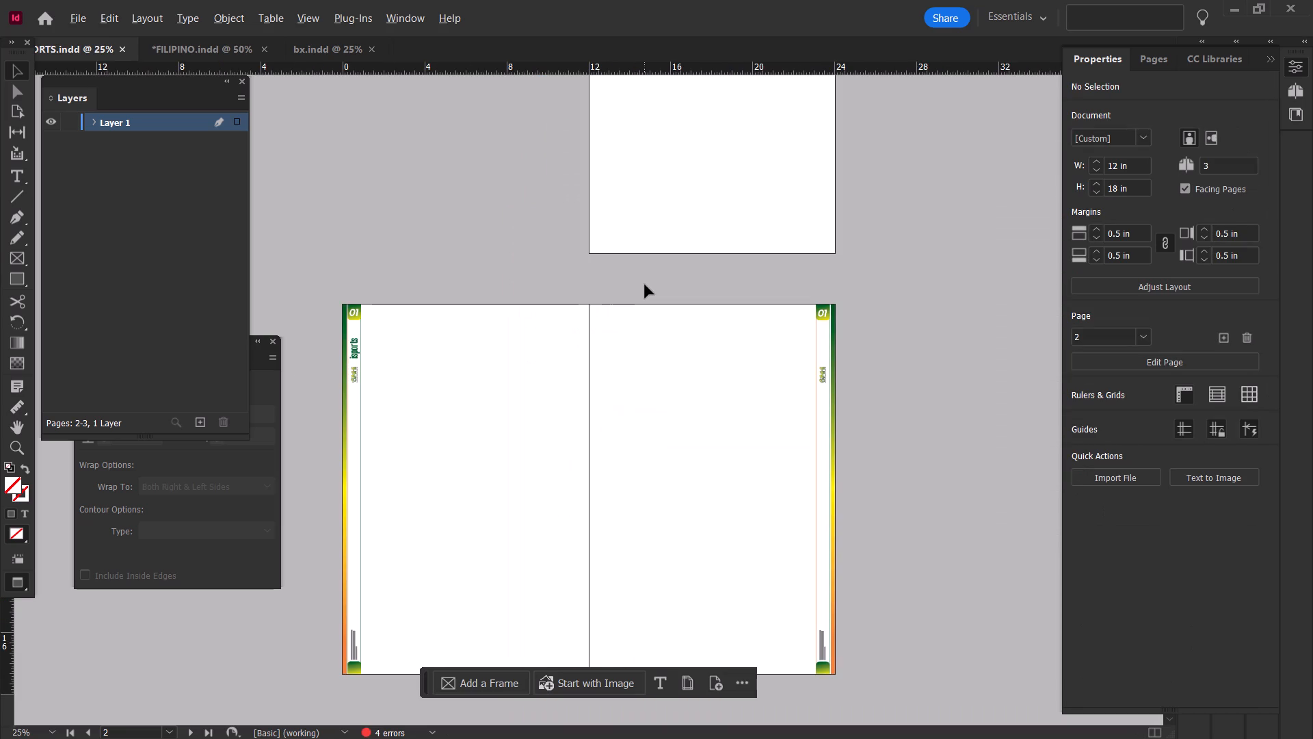
{"action": "key", "text": "ctrl+z"}
{"action": "key", "text": "ctrl+z"}
{"action": "key", "text": "ctrl+z"}
{"action": "key", "text": "ctrl+z"}
{"action": "key", "text": "ctrl+z"}
{"action": "key", "text": "ctrl+z"}
{"action": "key", "text": "ctrl+z"}
{"action": "key", "text": "ctrl+z"}
{"action": "key", "text": "ctrl+z"}
{"action": "key", "text": "ctrl+z"}
{"action": "key", "text": "ctrl+z"}
{"action": "key", "text": "ctrl+z"}
{"action": "key", "text": "ctrl+z"}
{"action": "key", "text": "ctrl+z"}
{"action": "key", "text": "ctrl+z"}
{"action": "key", "text": "ctrl+z"}
{"action": "key", "text": "ctrl+z"}
{"action": "key", "text": "ctrl+z"}
{"action": "key", "text": "ctrl+z"}
{"action": "key", "text": "ctrl+z"}
{"action": "key", "text": "ctrl+z"}
{"action": "key", "text": "ctrl+z"}
{"action": "key", "text": "ctrl+z"}
{"action": "key", "text": "ctrl+z"}
{"action": "key", "text": "ctrl+z"}
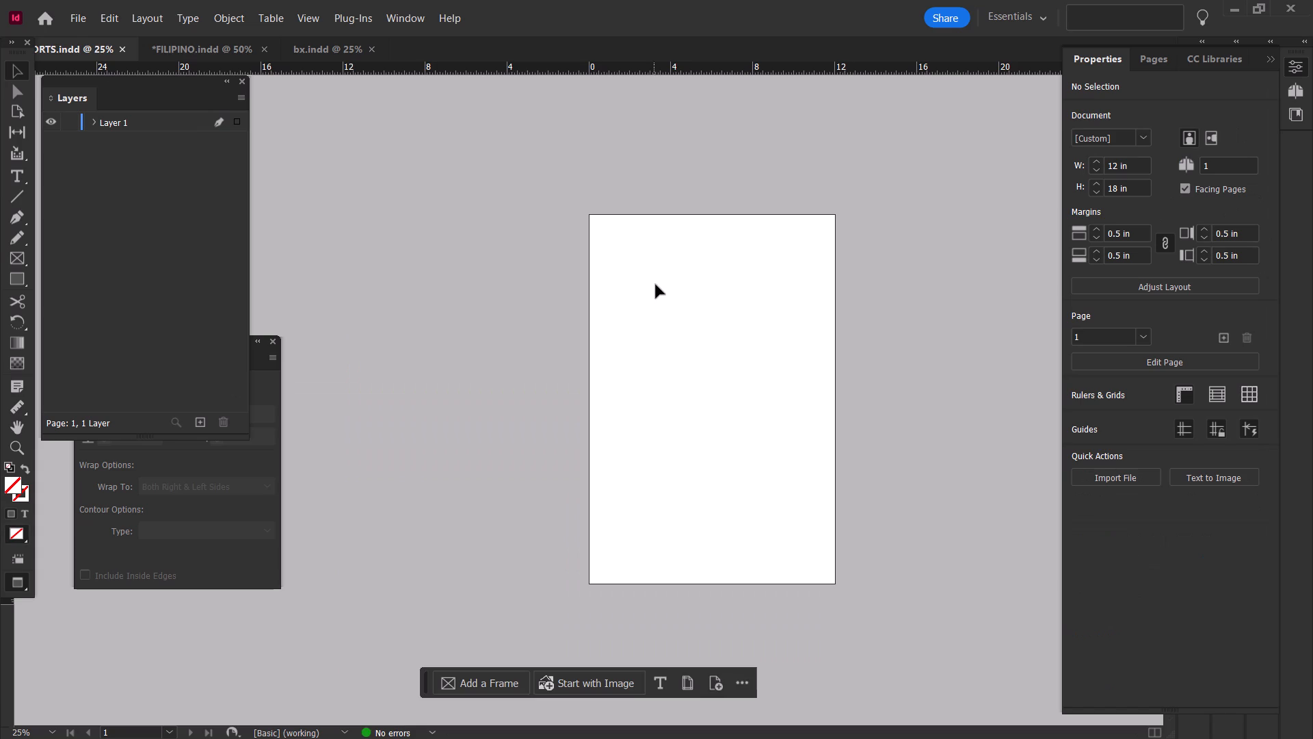
Redo the edits until the branded sidebar sits along page 2's outer edge, with page 3 still empty.
{"action": "scroll", "coordinate": [657, 285], "scroll_direction": "down", "scroll_amount": 7}
{"action": "key", "text": "ctrl+shift+z"}
{"action": "key", "text": "ctrl+shift+z"}
{"action": "key", "text": "ctrl+shift+z"}
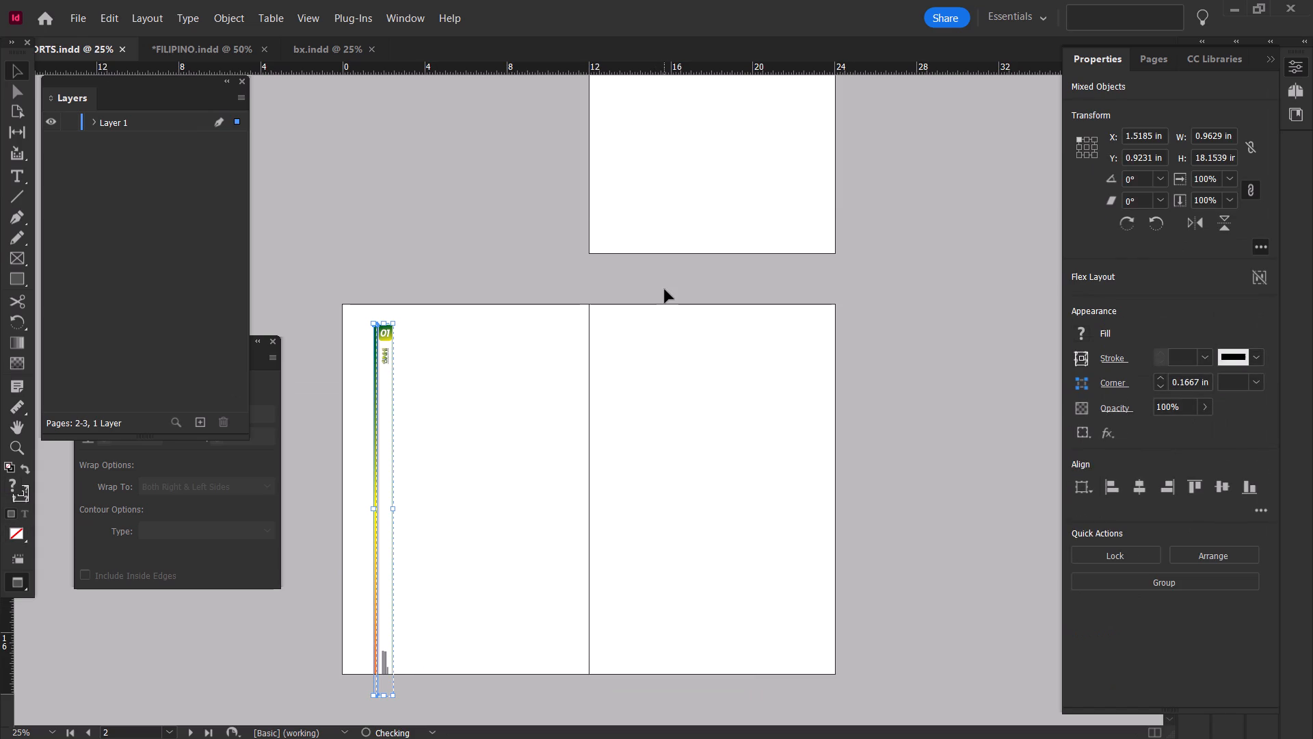
{"action": "key", "text": "ctrl+shift+z"}
{"action": "key", "text": "ctrl+shift+z"}
{"action": "key", "text": "ctrl+shift+z"}
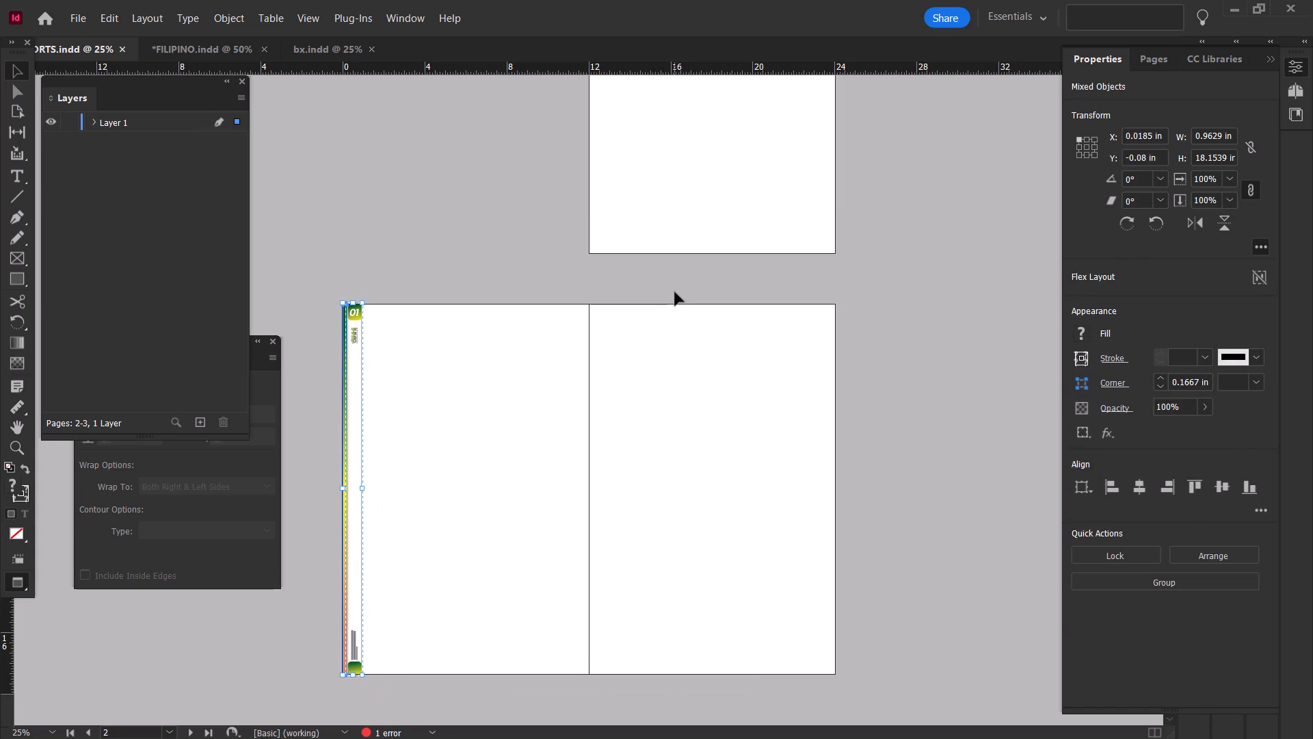
{"action": "key", "text": "ctrl+shift+z"}
{"action": "key", "text": "ctrl+shift+z"}
{"action": "key", "text": "ctrl+shift+z"}
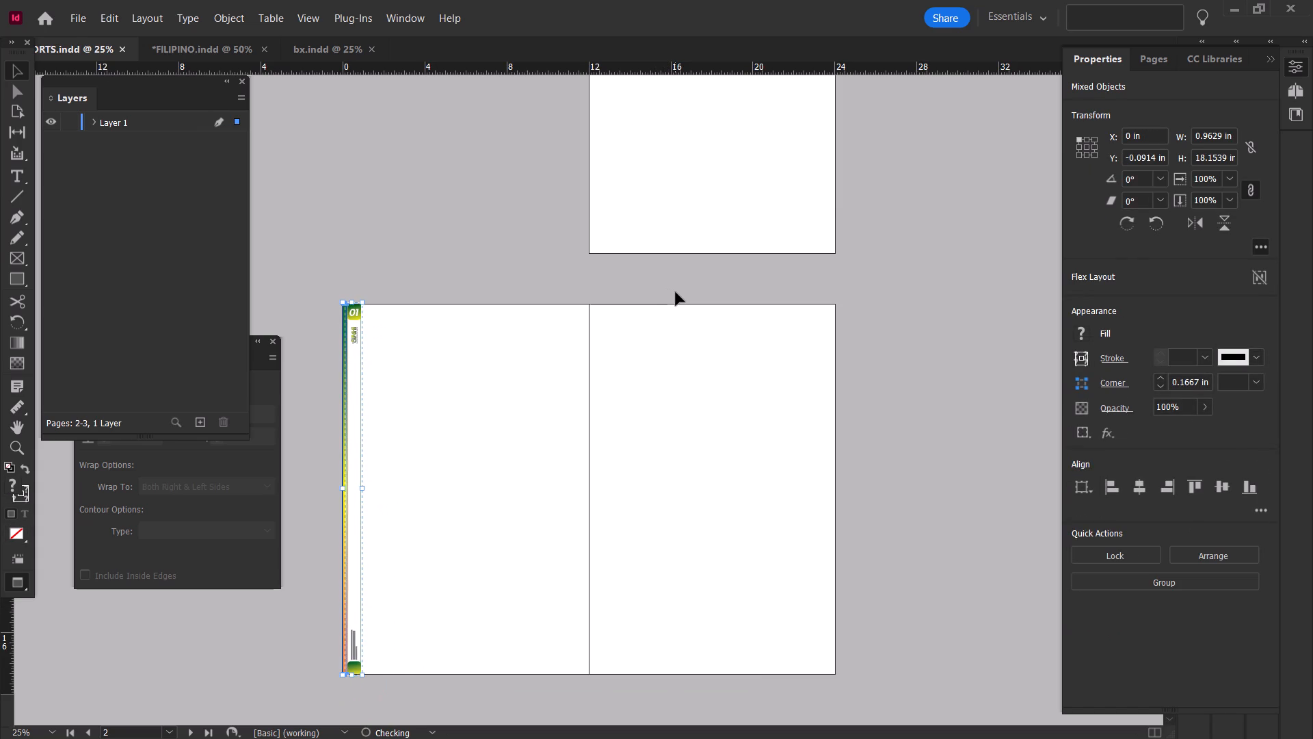
{"action": "key", "text": "ctrl+shift+z"}
{"action": "left_click", "coordinate": [493, 326]}
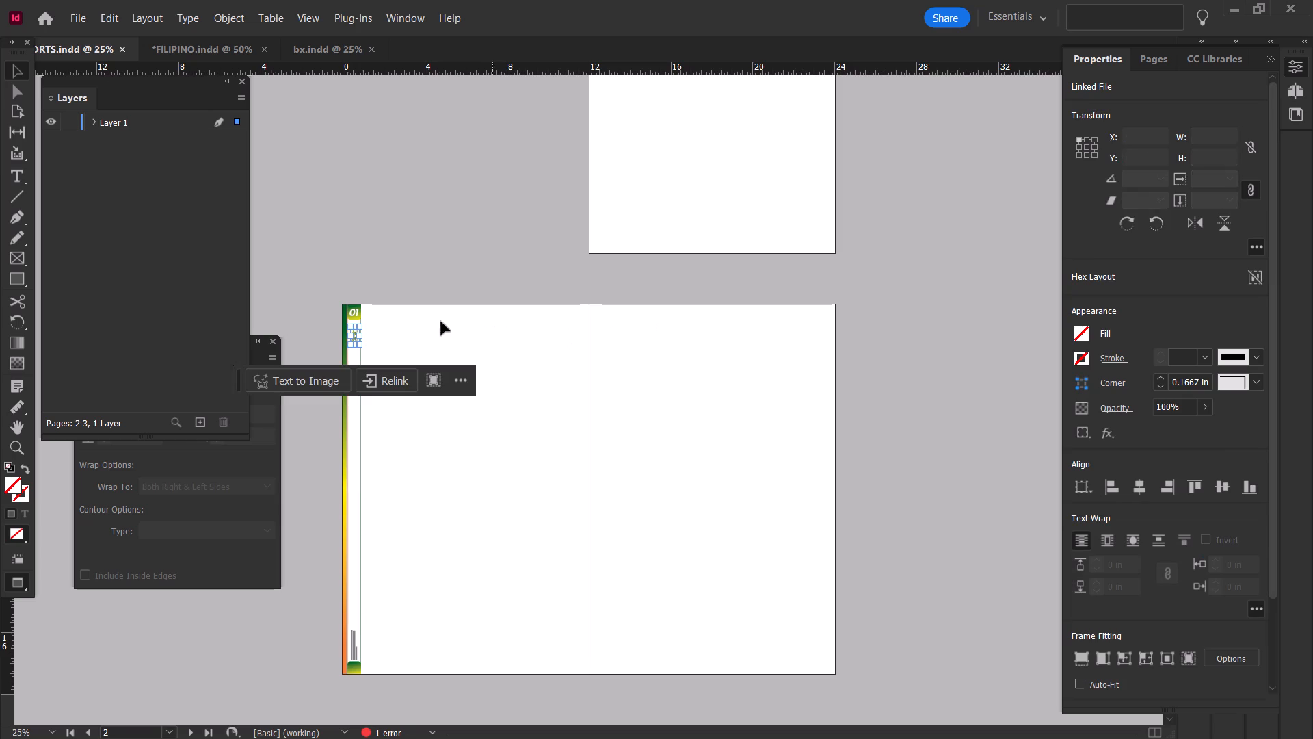
Copy the grouped branded sidebar on the outer edge of page 5 in the bx document.
{"action": "scroll", "coordinate": [410, 321], "scroll_direction": "up", "scroll_amount": 1, "text": "ctrl"}
{"action": "left_click", "coordinate": [179, 43]}
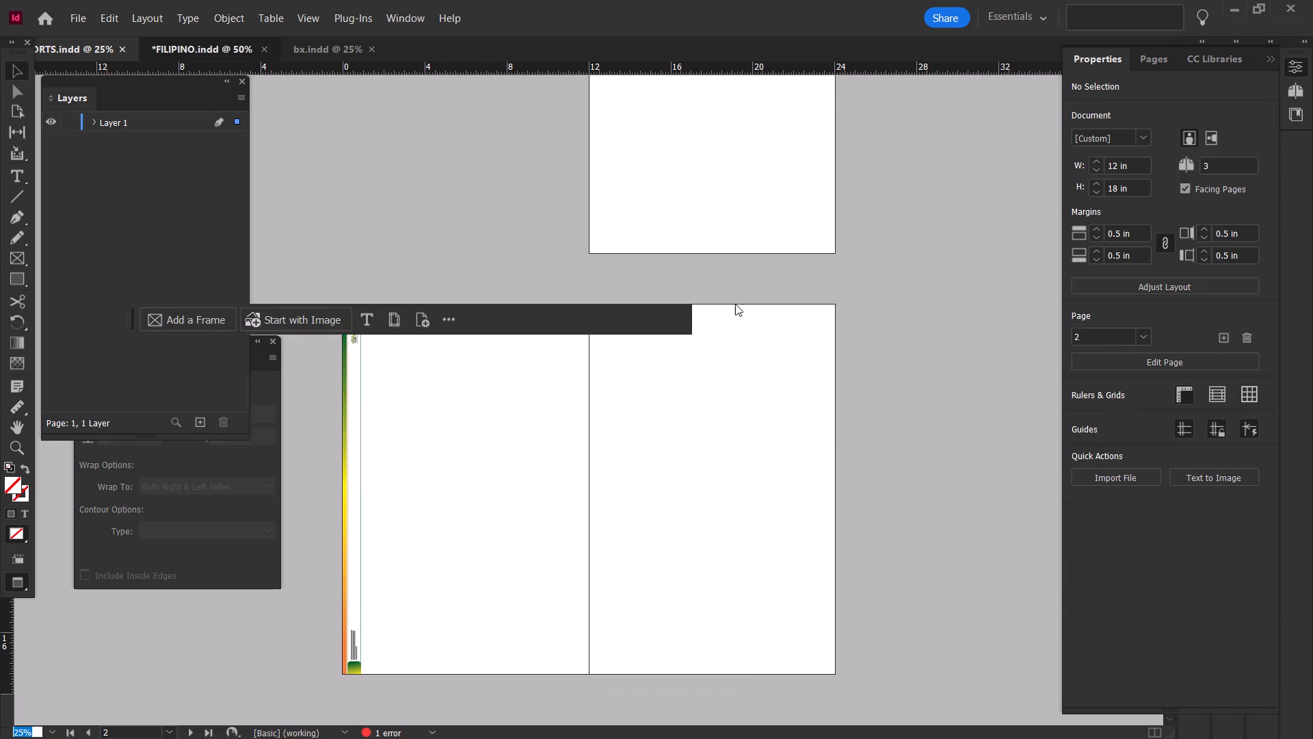
{"action": "left_click", "coordinate": [328, 50]}
{"action": "scroll", "coordinate": [1039, 415], "scroll_direction": "down", "scroll_amount": 1}
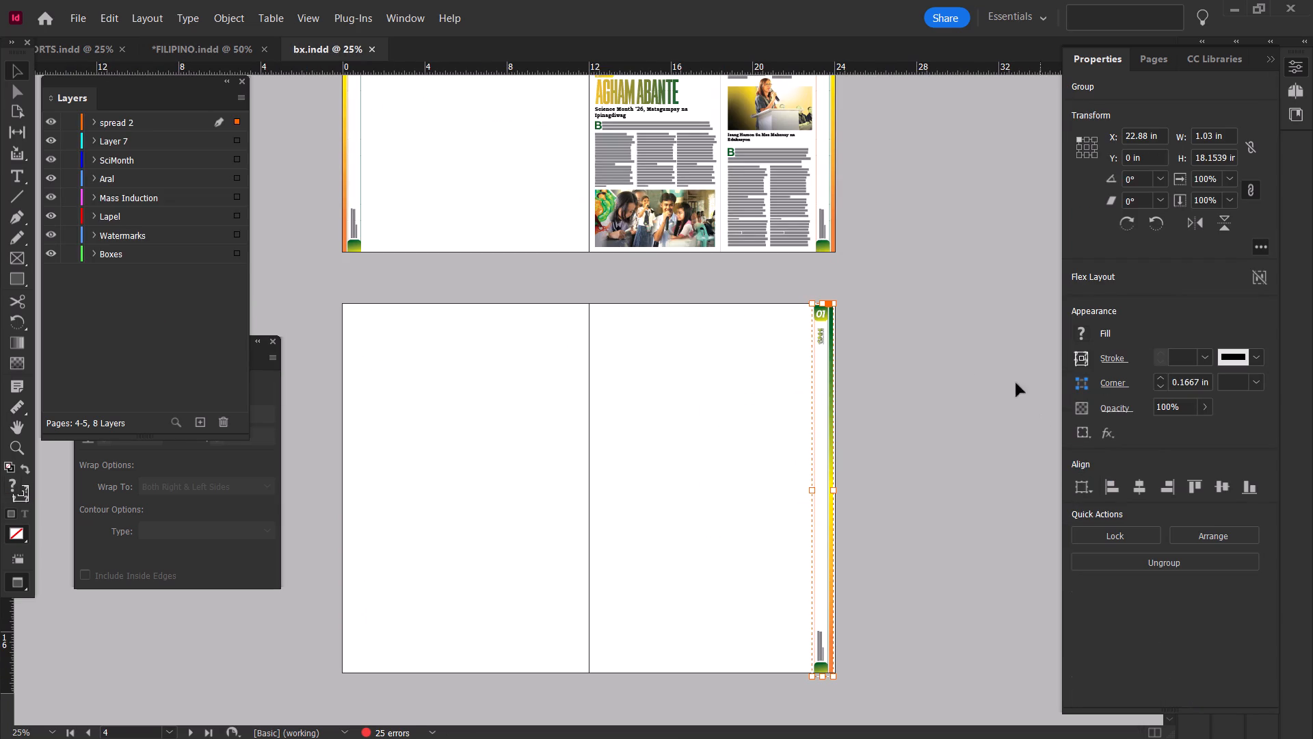
{"action": "key", "text": "ctrl+c"}
Paste the sidebar group into the ISPORTS document and move it to the outer edge of page 3.
{"action": "left_click", "coordinate": [78, 50]}
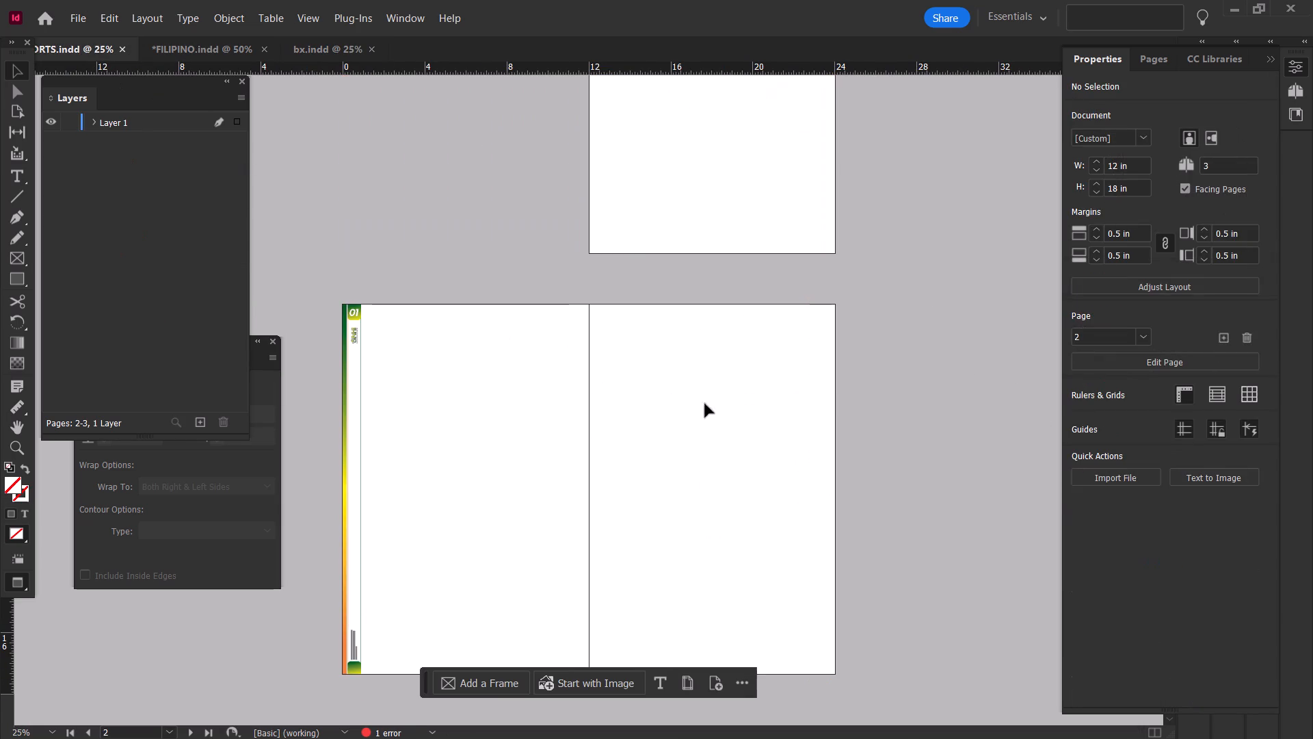
{"action": "key", "text": "ctrl+v"}
{"action": "left_click_drag", "start_coordinate": [588, 426], "coordinate": [712, 437]}
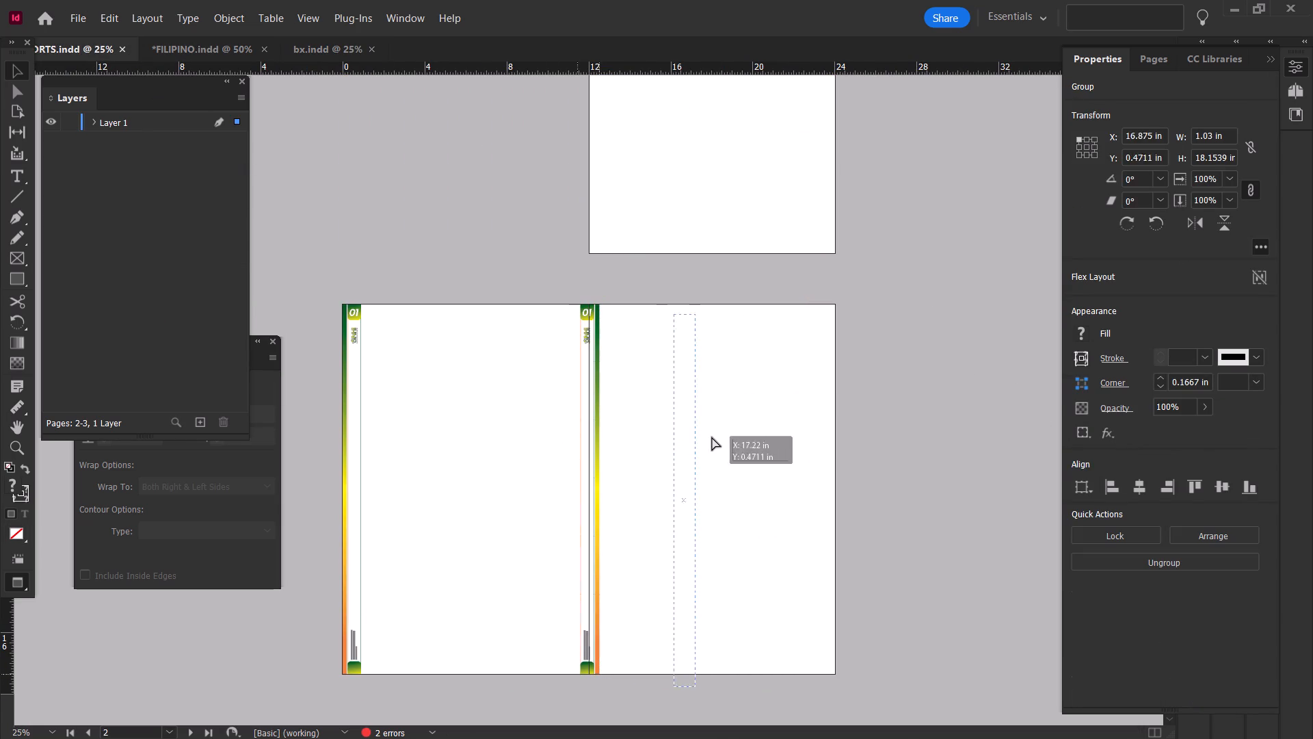
{"action": "left_click_drag", "start_coordinate": [712, 437], "coordinate": [825, 427]}
{"action": "left_click", "coordinate": [879, 418]}
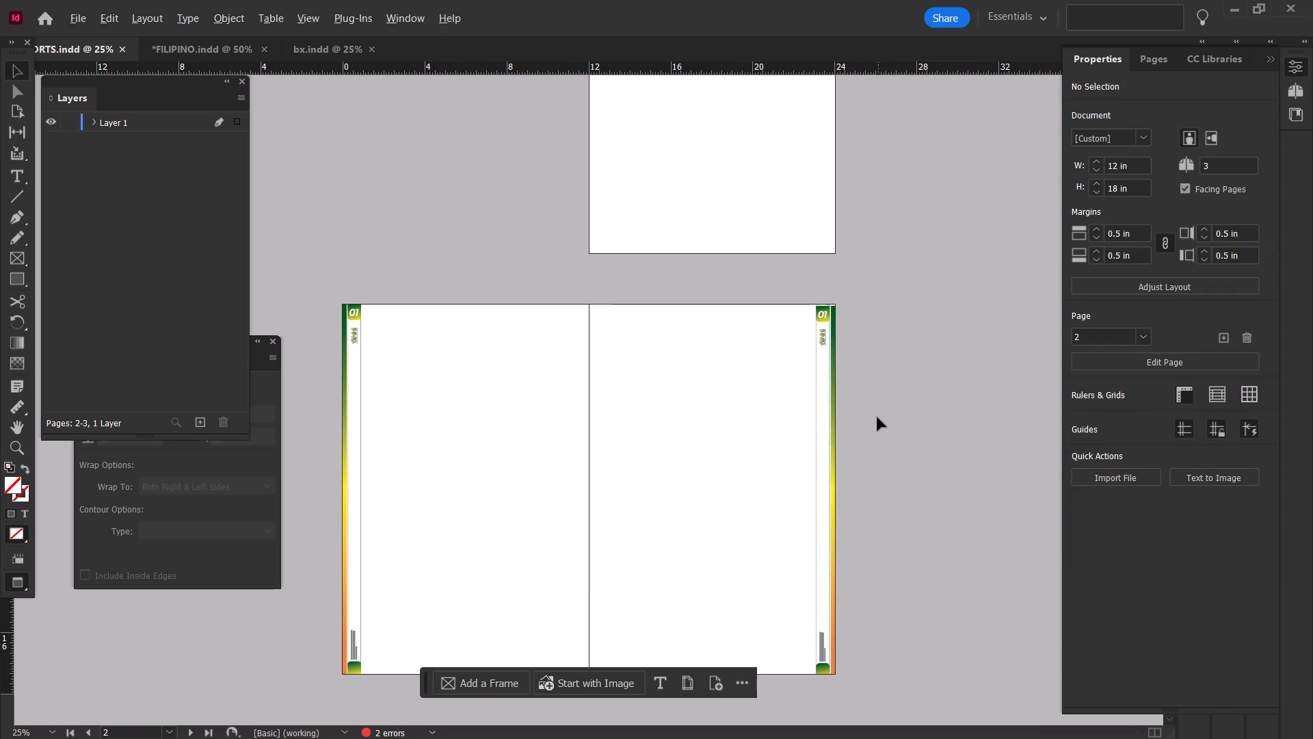
Align the pasted sidebar group flush with page 3's outer edge, at X about 22.985 in.
{"action": "scroll", "coordinate": [877, 417], "scroll_direction": "up", "scroll_amount": 1, "text": "alt"}
{"action": "scroll", "coordinate": [879, 417], "scroll_direction": "down", "scroll_amount": 1, "text": "ctrl"}
{"action": "left_click", "coordinate": [856, 400]}
{"action": "left_click", "coordinate": [856, 398]}
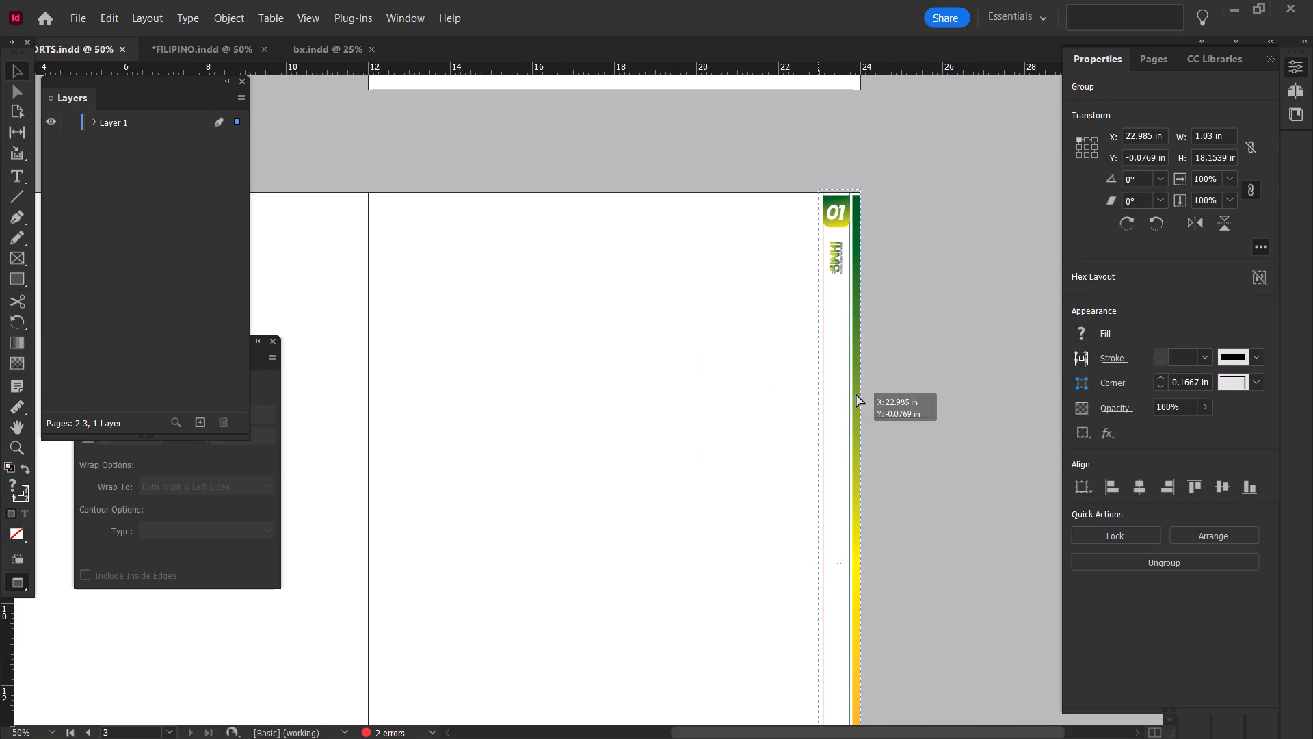
{"action": "scroll", "coordinate": [871, 338], "scroll_direction": "up", "scroll_amount": 1, "text": "alt"}
{"action": "left_click", "coordinate": [837, 320]}
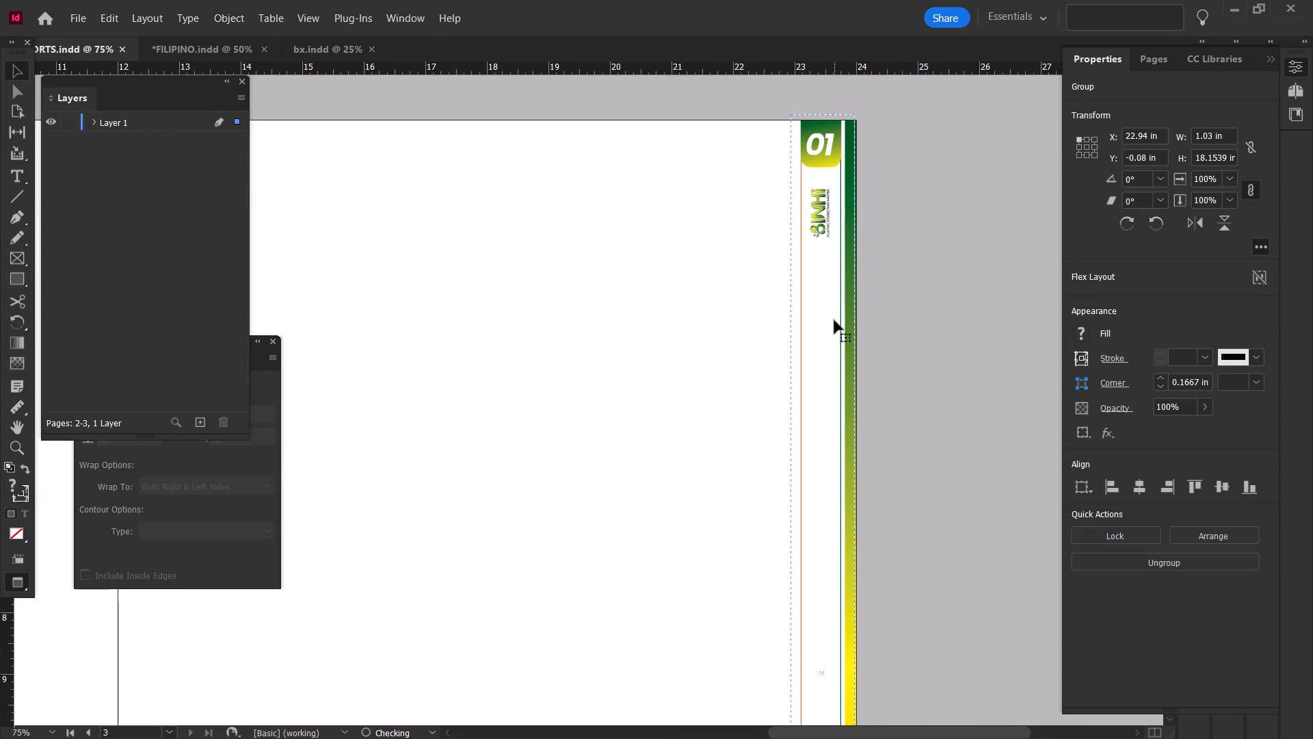
{"action": "left_click", "coordinate": [836, 320]}
{"action": "left_click_drag", "start_coordinate": [840, 323], "coordinate": [838, 330]}
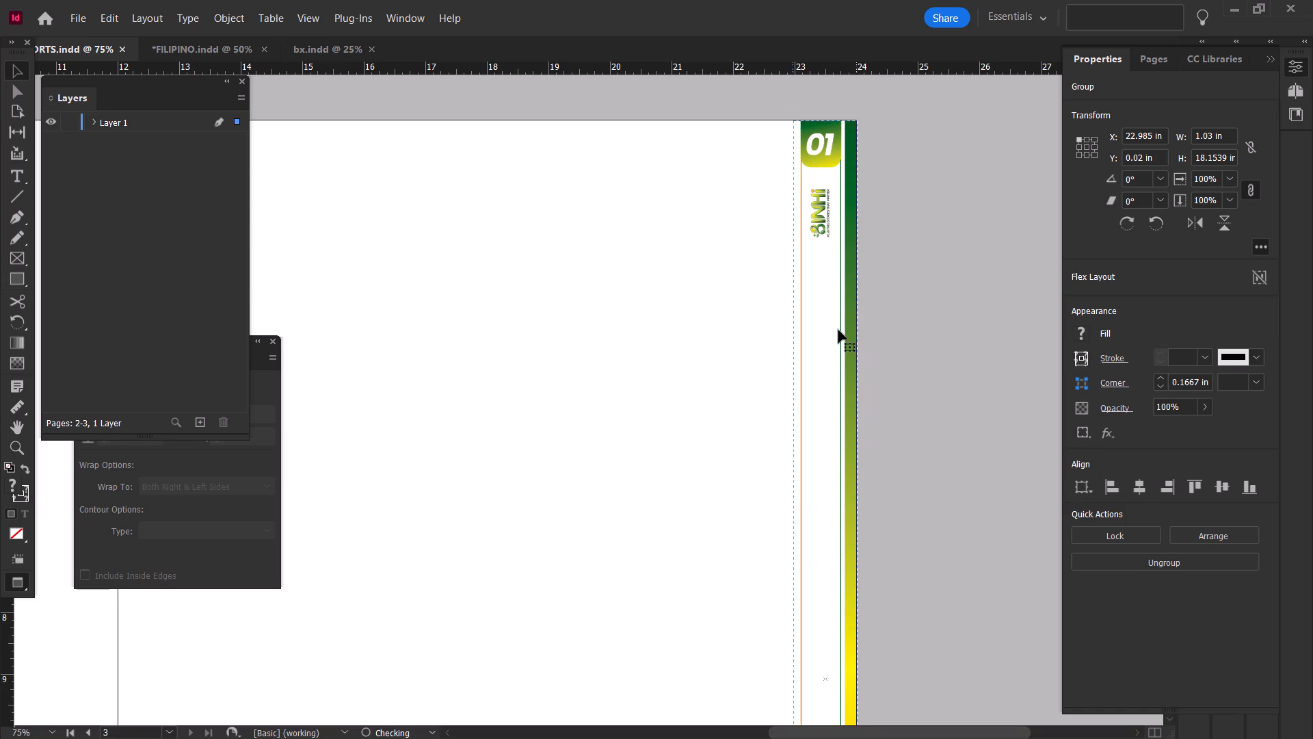
Nudge the page 3 sidebar group vertically in small increments to align its gradient bar with the page's top edge.
{"action": "key", "text": "Up"}
{"action": "key", "text": "Up"}
{"action": "key", "text": "Up"}
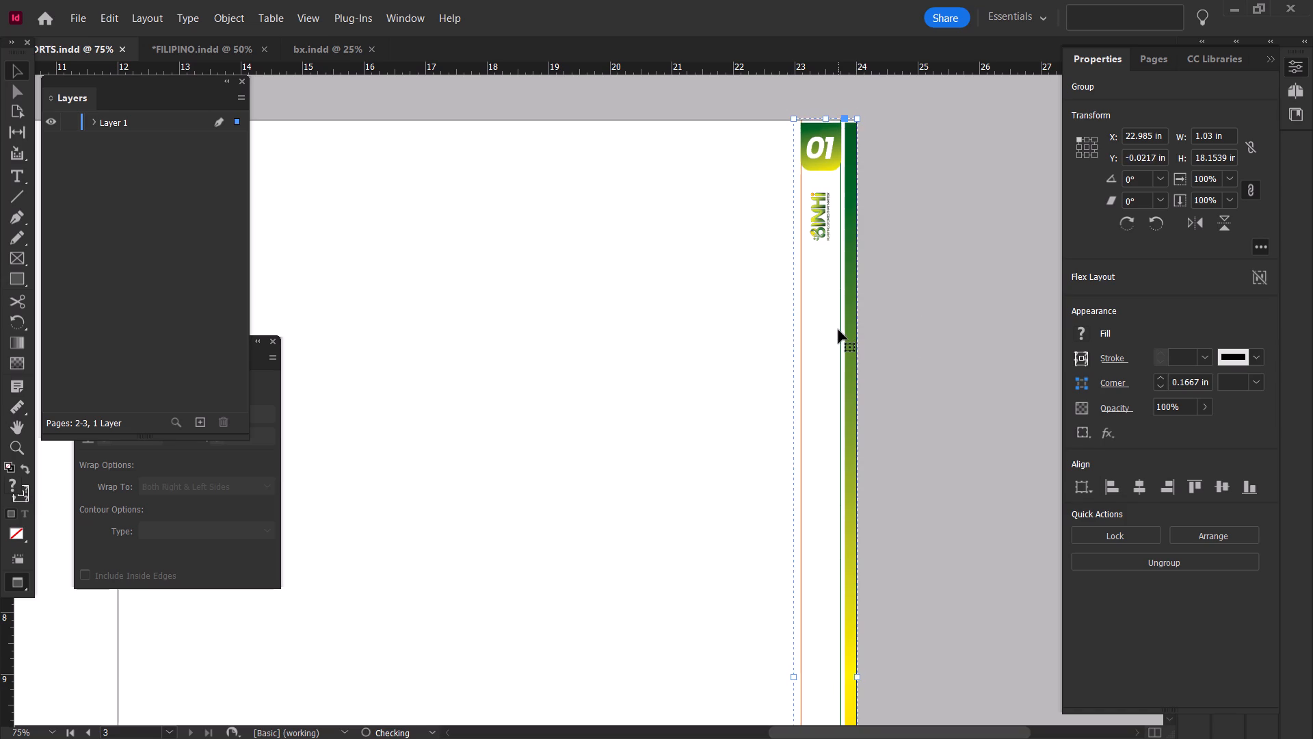
{"action": "key", "text": "Up"}
{"action": "key", "text": "Up"}
{"action": "key", "text": "Up"}
{"action": "key", "text": "Up"}
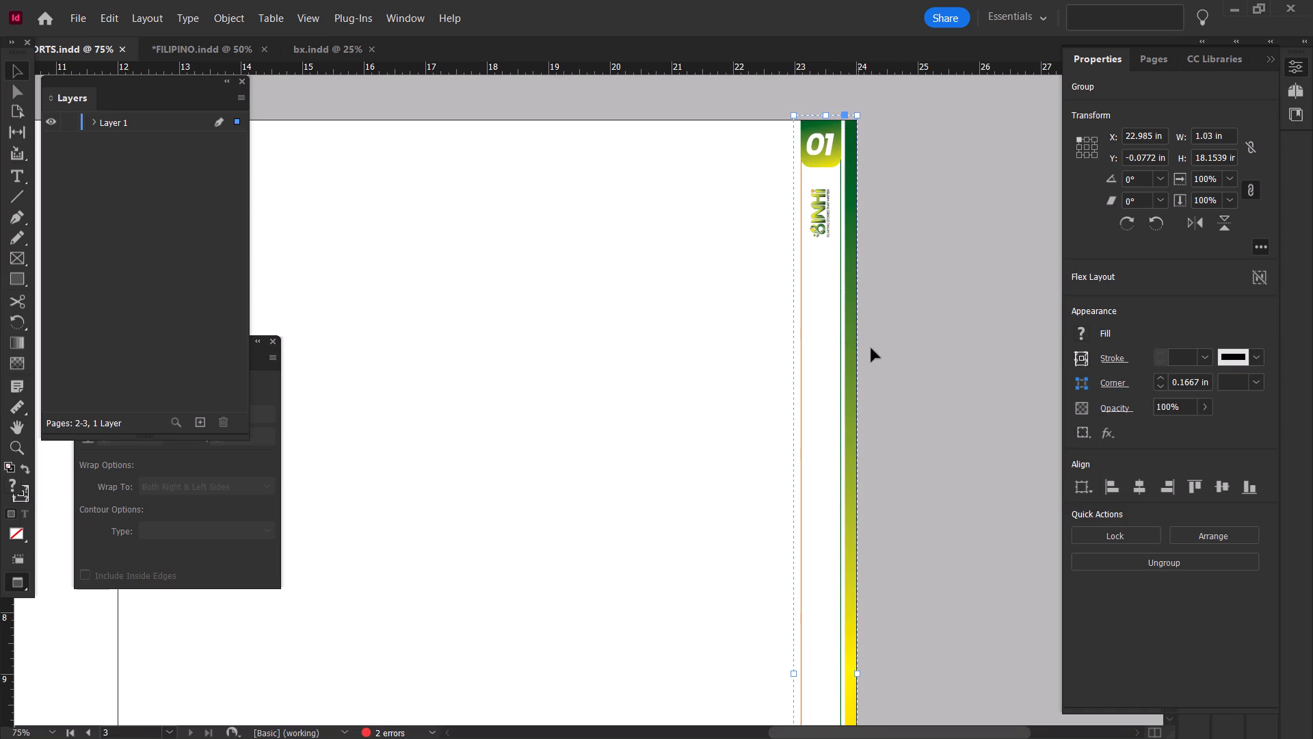
{"action": "key", "text": "Down"}
{"action": "key", "text": "Down"}
{"action": "key", "text": "Up"}
{"action": "left_click", "coordinate": [944, 348]}
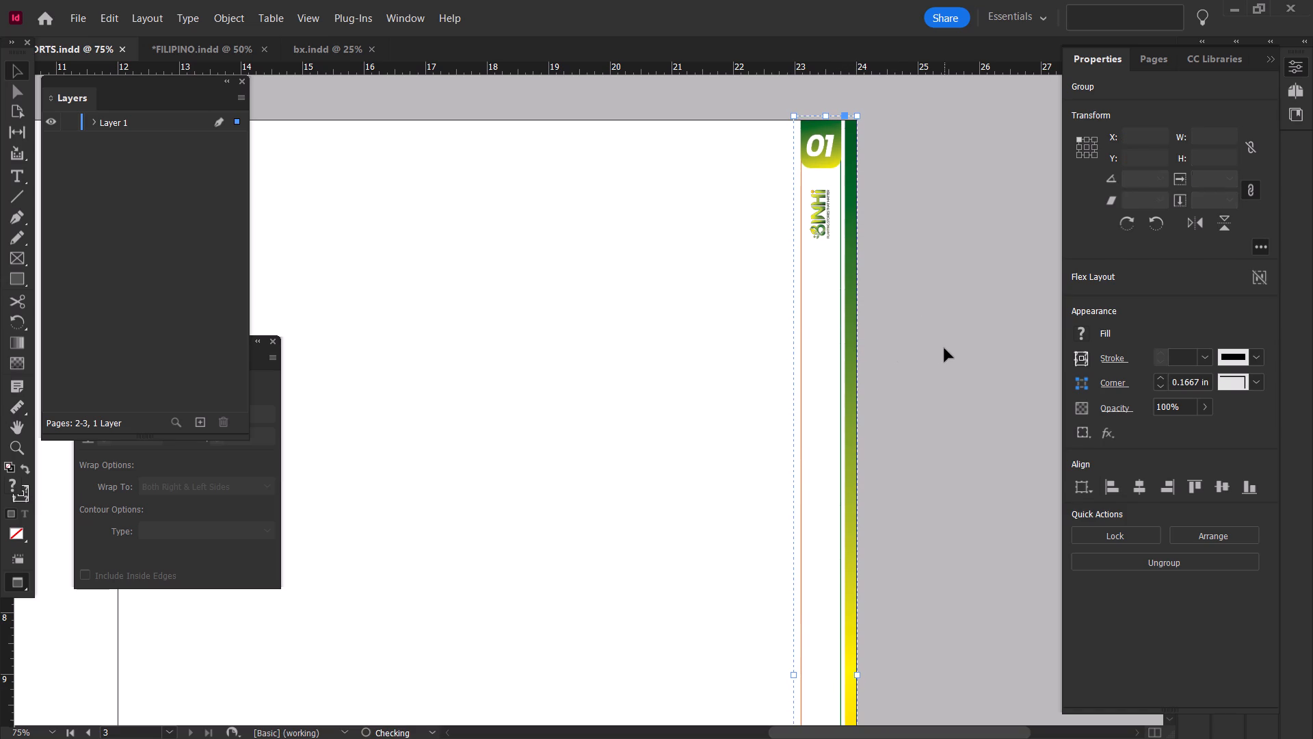
{"action": "scroll", "coordinate": [947, 348], "scroll_direction": "up", "scroll_amount": 6, "text": "ctrl"}
{"action": "scroll", "coordinate": [845, 307], "scroll_direction": "down", "scroll_amount": 4, "text": "alt"}
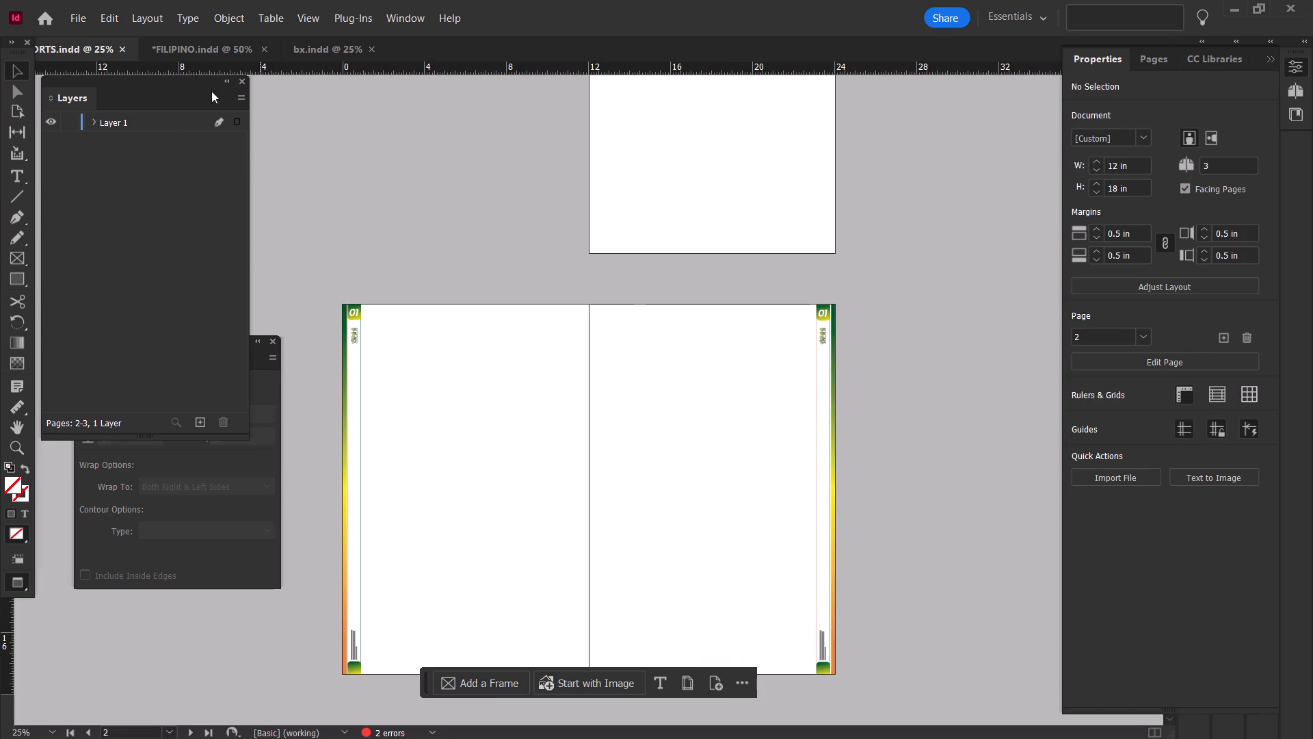
Copy the green "balita" heading from the FILIPINO document and paste it onto page 2 of the ISPORTS document.
{"action": "left_click", "coordinate": [183, 46]}
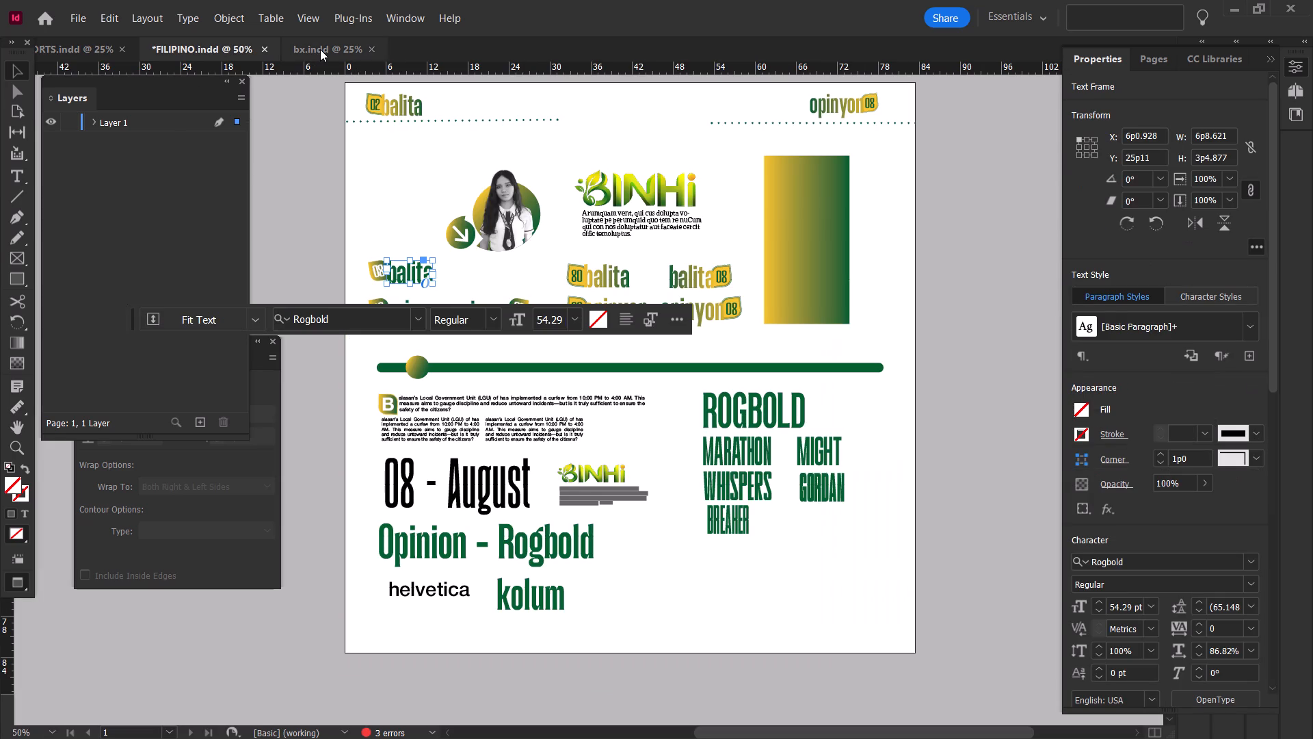
{"action": "key", "text": "ctrl+c"}
{"action": "left_click", "coordinate": [68, 49]}
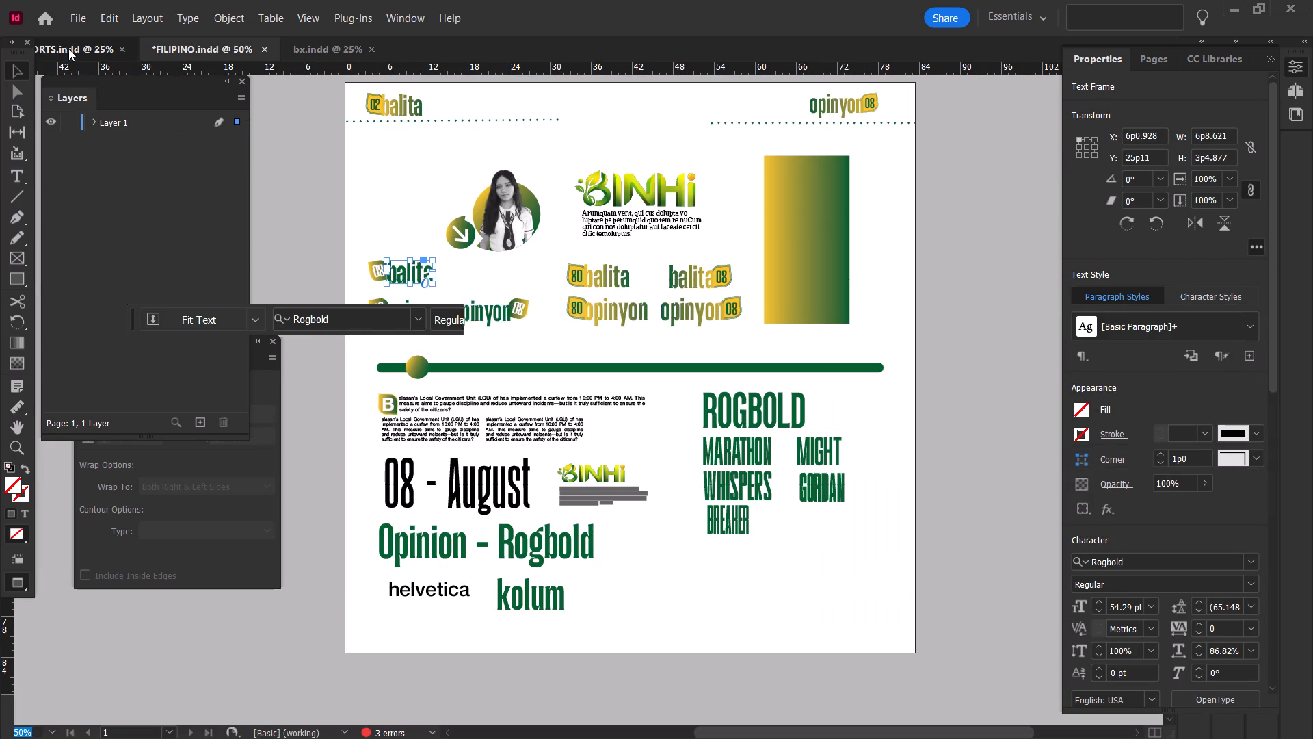
{"action": "scroll", "coordinate": [380, 224], "scroll_direction": "down", "scroll_amount": 2}
{"action": "scroll", "coordinate": [489, 415], "scroll_direction": "up", "scroll_amount": 2, "text": "alt"}
{"action": "scroll", "coordinate": [490, 417], "scroll_direction": "up", "scroll_amount": 1, "text": "ctrl"}
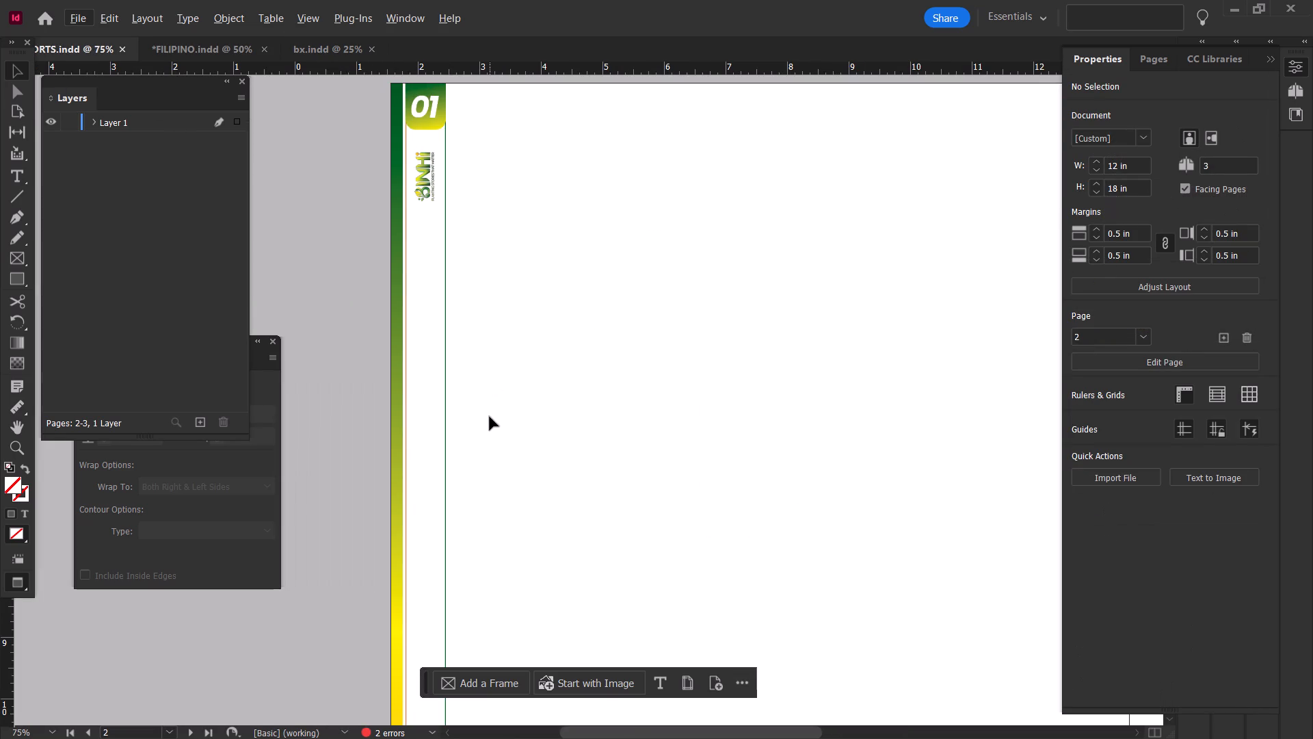
{"action": "key", "text": "ctrl+v"}
Replace the pasted heading's text with "isports" and widen its frame to about 3.4 in so the word fits.
{"action": "double_click", "coordinate": [603, 402]}
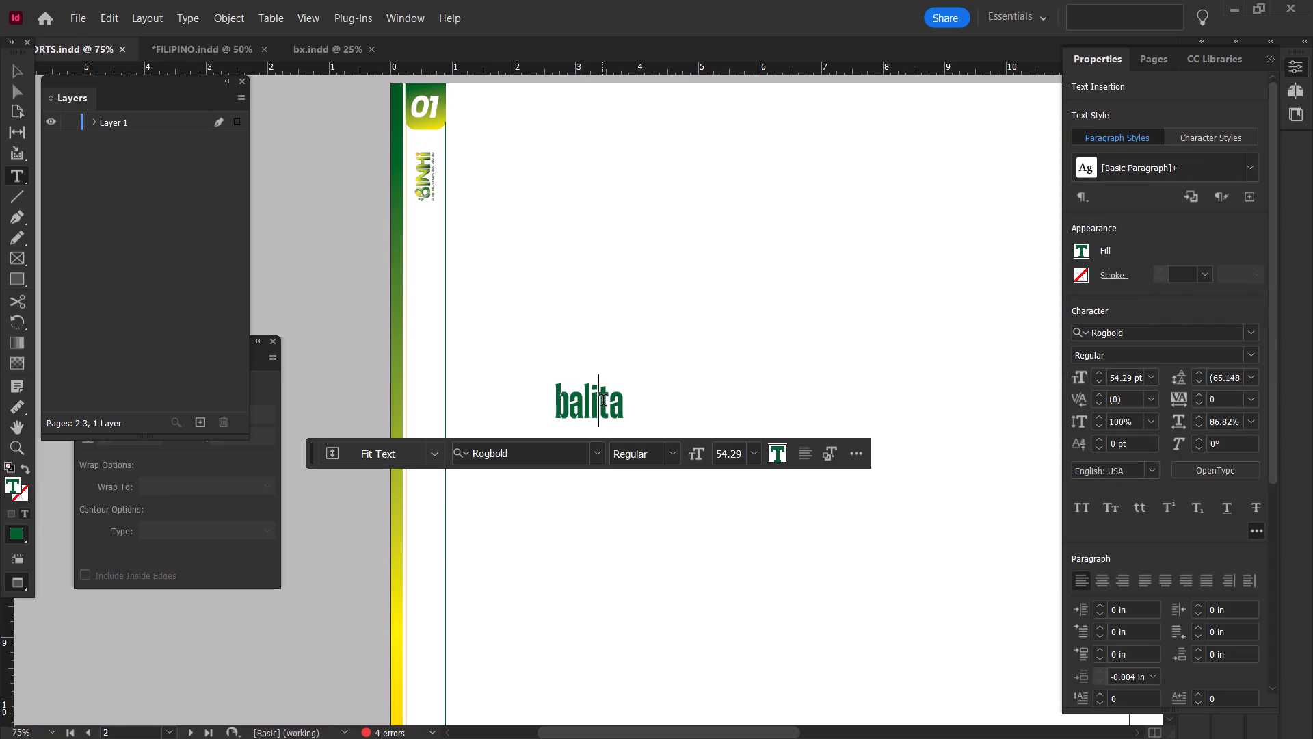
{"action": "key", "text": "ctrl+a"}
{"action": "type", "text": "isports"}
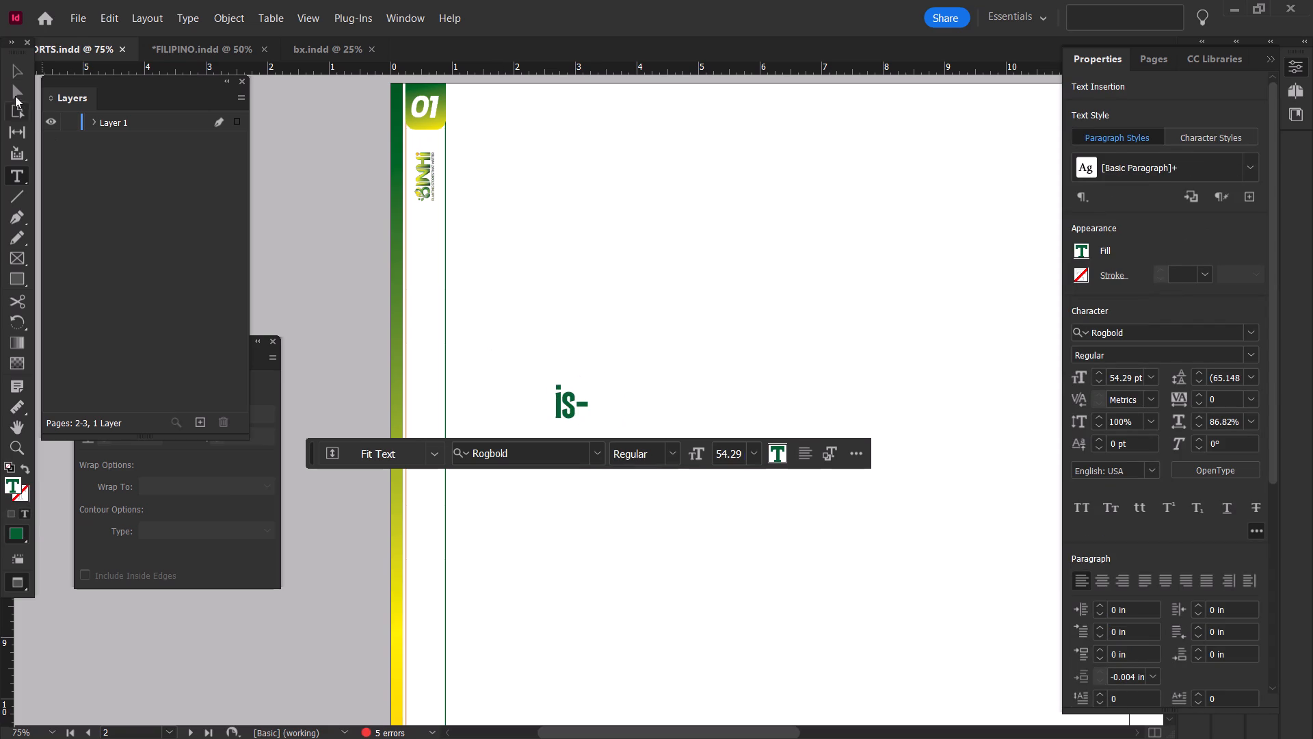
{"action": "left_click", "coordinate": [6, 70]}
{"action": "left_click_drag", "start_coordinate": [624, 399], "coordinate": [682, 400]}
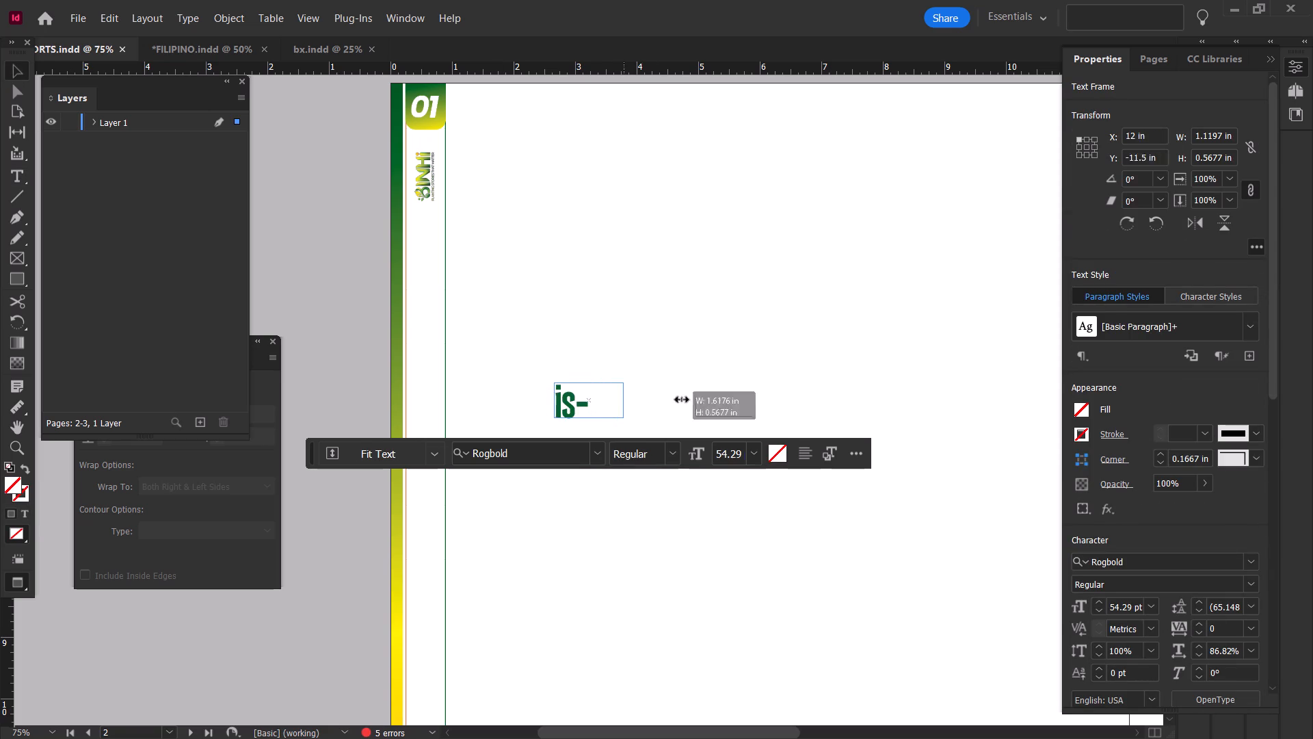
{"action": "left_click_drag", "start_coordinate": [682, 400], "coordinate": [763, 400]}
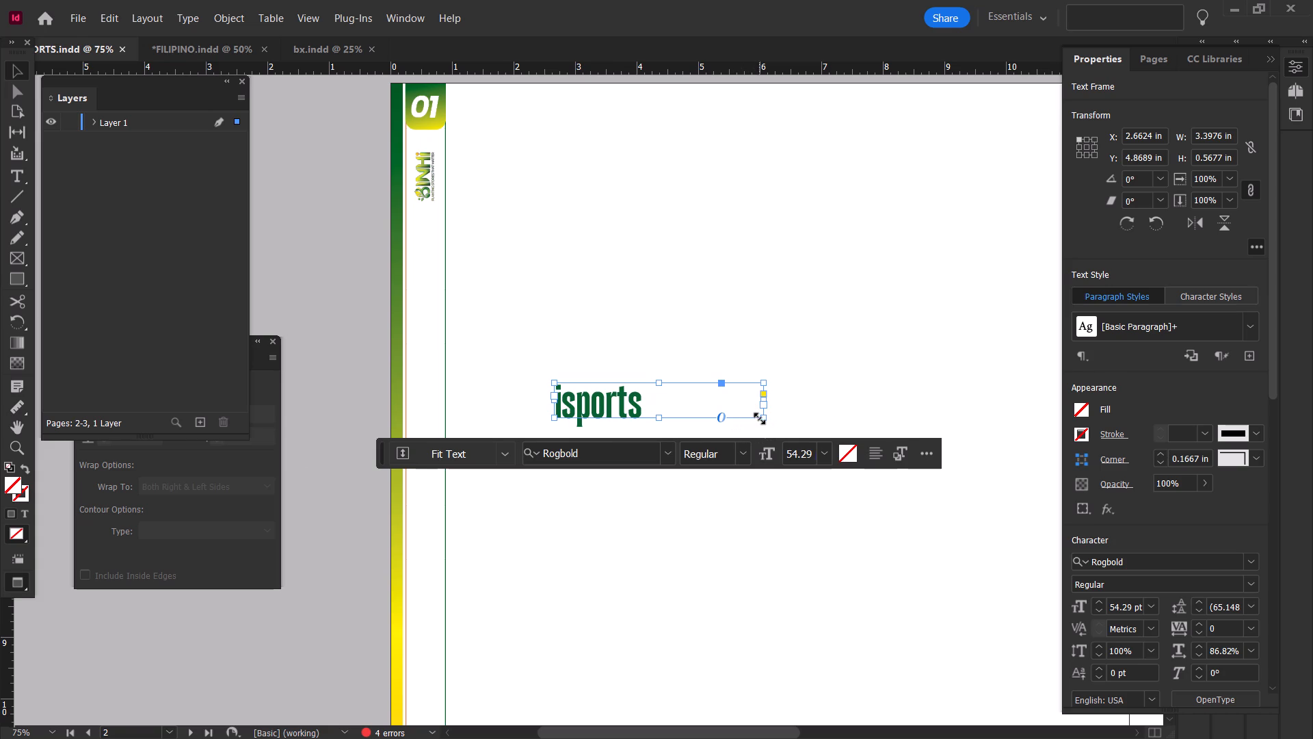
Fit the frame to the isports heading and scale both down to about 0.9 by 0.36 in.
{"action": "double_click", "coordinate": [761, 420]}
{"action": "left_click_drag", "start_coordinate": [639, 418], "coordinate": [610, 390], "text": "ctrl+shift"}
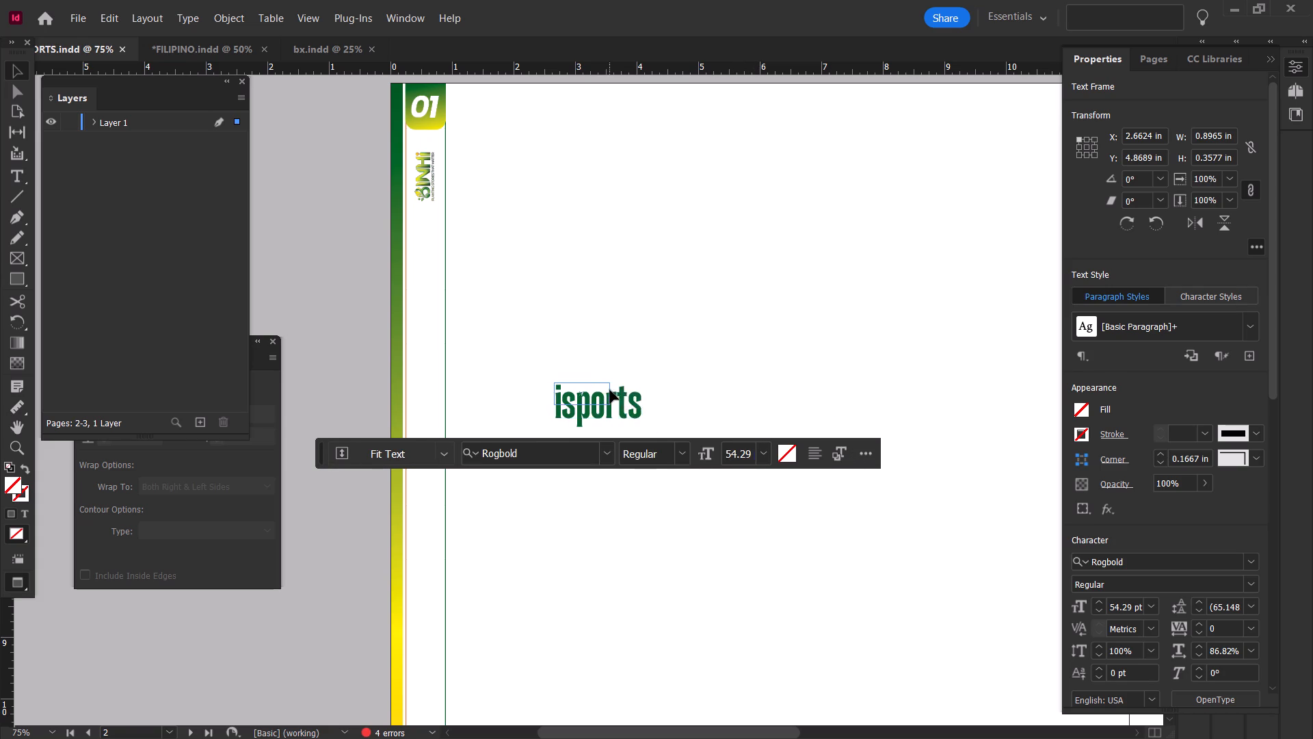
Rotate the isports heading 90° counterclockwise and place it below the BINHI logo in page 2's sidebar, at X about 0.37 in, Y about 3.03 in.
{"action": "left_click", "coordinate": [1154, 222]}
{"action": "scroll", "coordinate": [544, 369], "scroll_direction": "up", "scroll_amount": 2, "text": "alt"}
{"action": "left_click_drag", "start_coordinate": [583, 352], "coordinate": [358, 164]}
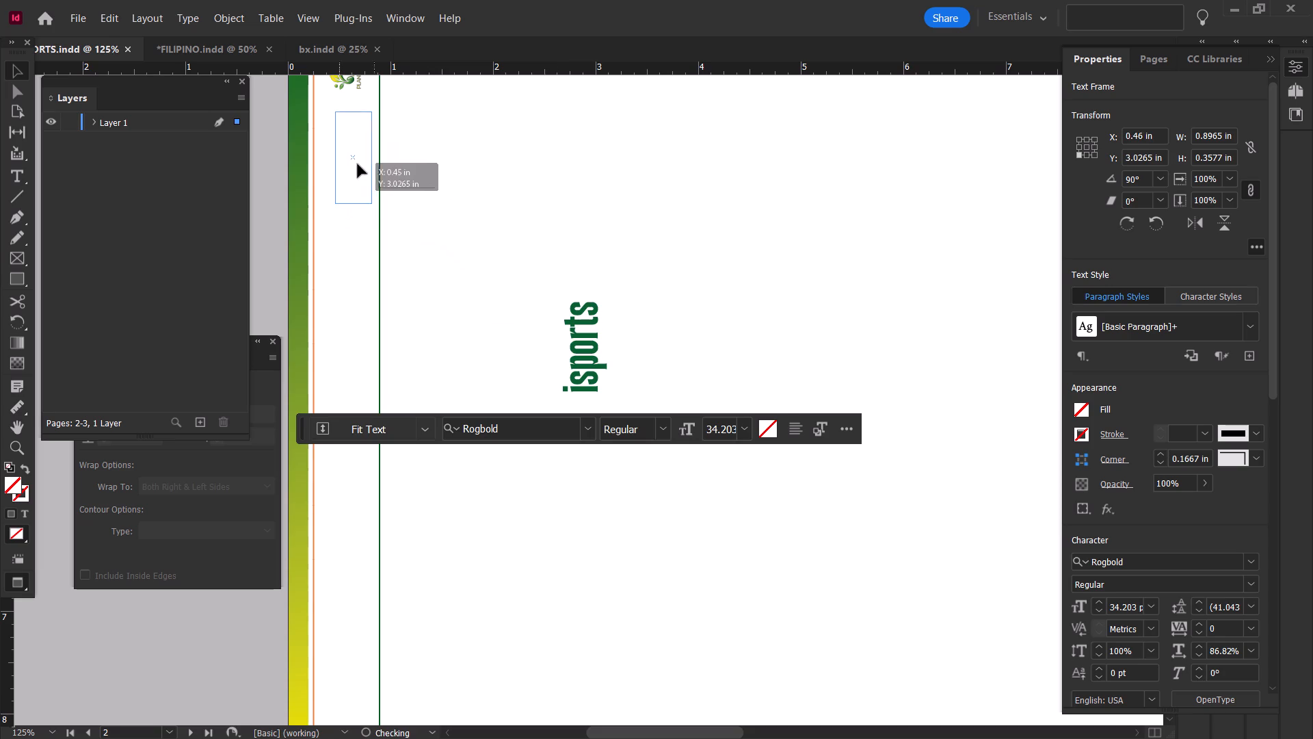
{"action": "left_click_drag", "start_coordinate": [358, 164], "coordinate": [352, 164]}
{"action": "left_click", "coordinate": [426, 162]}
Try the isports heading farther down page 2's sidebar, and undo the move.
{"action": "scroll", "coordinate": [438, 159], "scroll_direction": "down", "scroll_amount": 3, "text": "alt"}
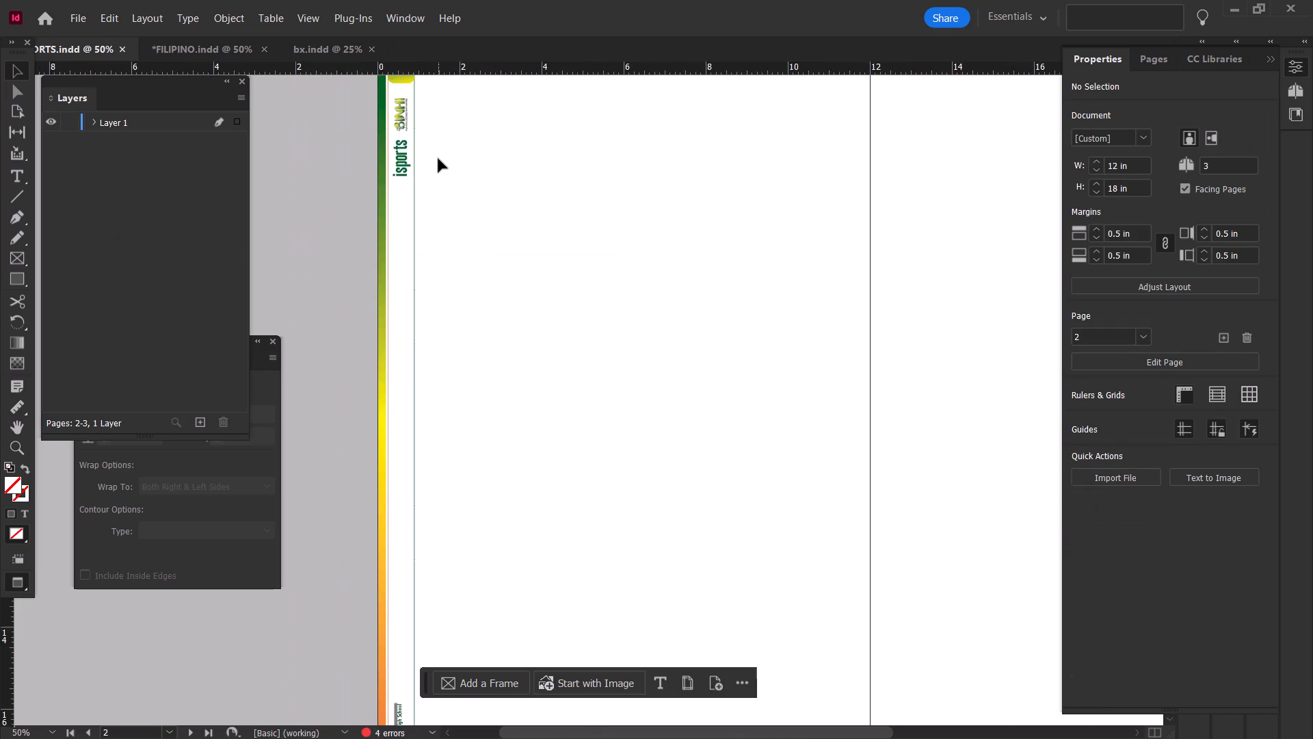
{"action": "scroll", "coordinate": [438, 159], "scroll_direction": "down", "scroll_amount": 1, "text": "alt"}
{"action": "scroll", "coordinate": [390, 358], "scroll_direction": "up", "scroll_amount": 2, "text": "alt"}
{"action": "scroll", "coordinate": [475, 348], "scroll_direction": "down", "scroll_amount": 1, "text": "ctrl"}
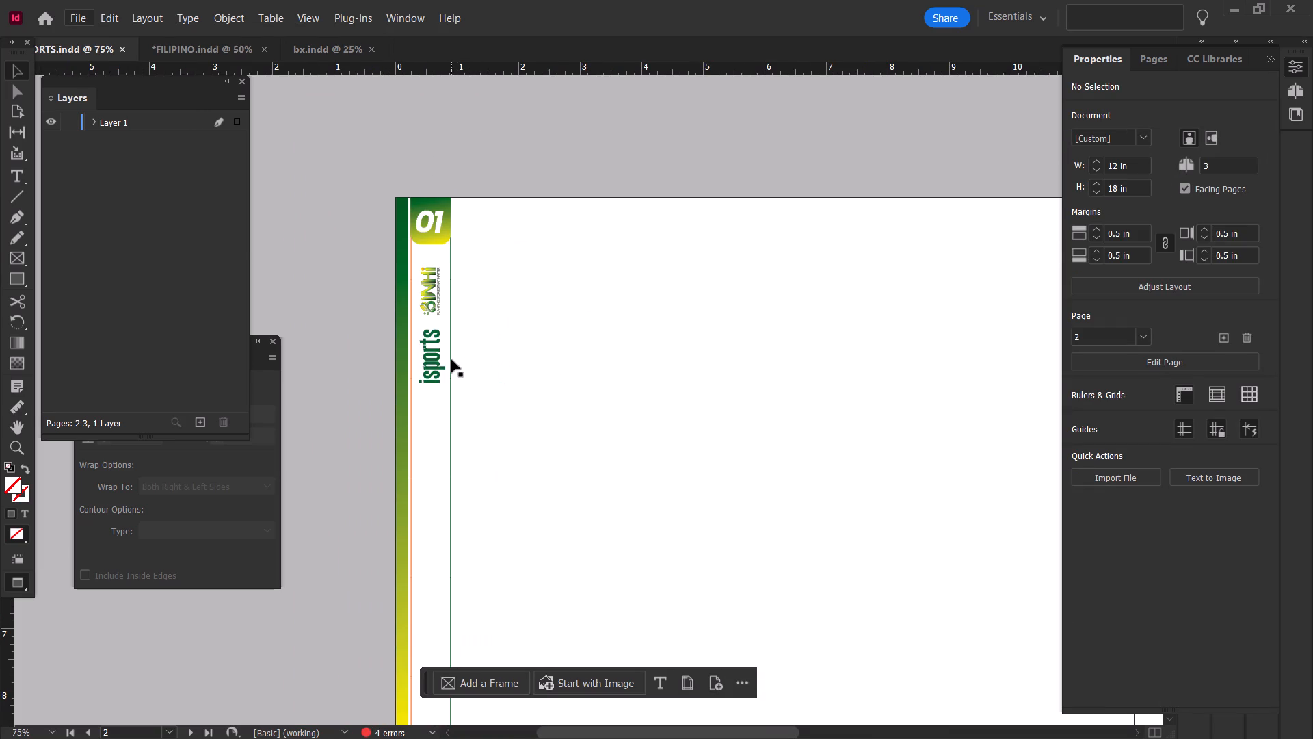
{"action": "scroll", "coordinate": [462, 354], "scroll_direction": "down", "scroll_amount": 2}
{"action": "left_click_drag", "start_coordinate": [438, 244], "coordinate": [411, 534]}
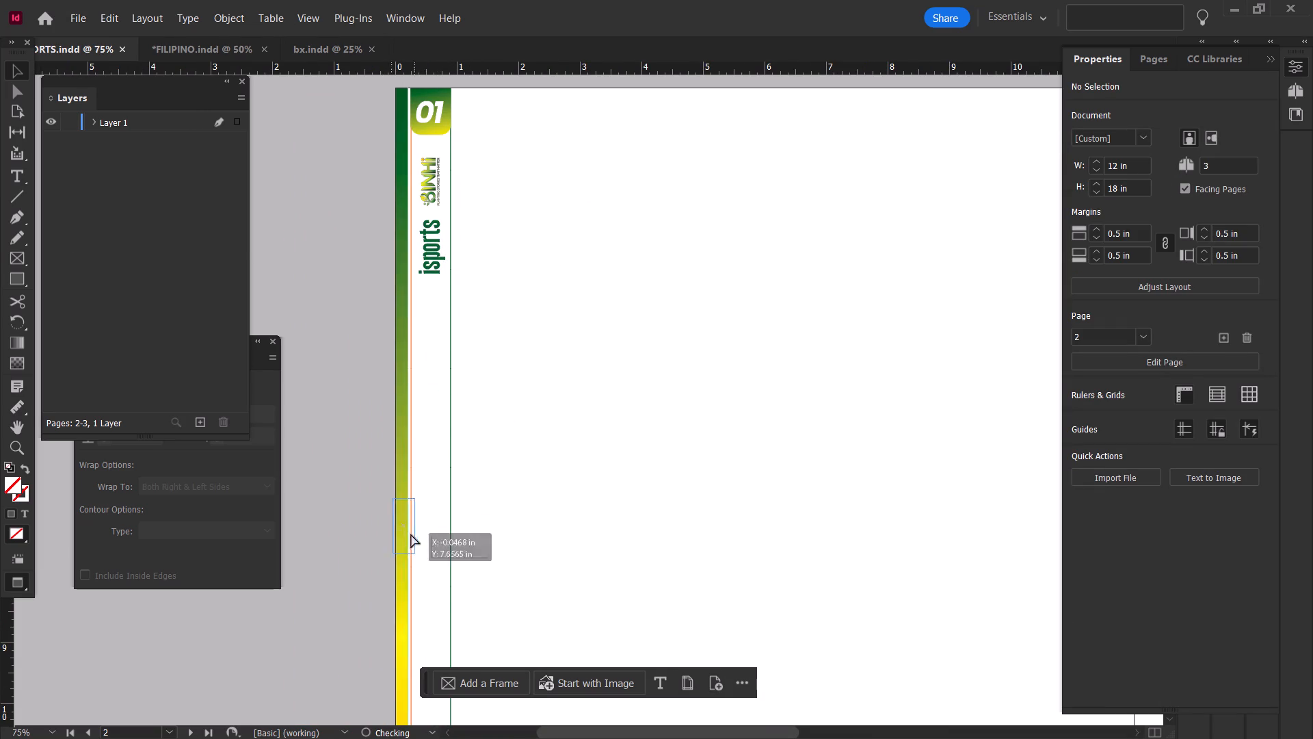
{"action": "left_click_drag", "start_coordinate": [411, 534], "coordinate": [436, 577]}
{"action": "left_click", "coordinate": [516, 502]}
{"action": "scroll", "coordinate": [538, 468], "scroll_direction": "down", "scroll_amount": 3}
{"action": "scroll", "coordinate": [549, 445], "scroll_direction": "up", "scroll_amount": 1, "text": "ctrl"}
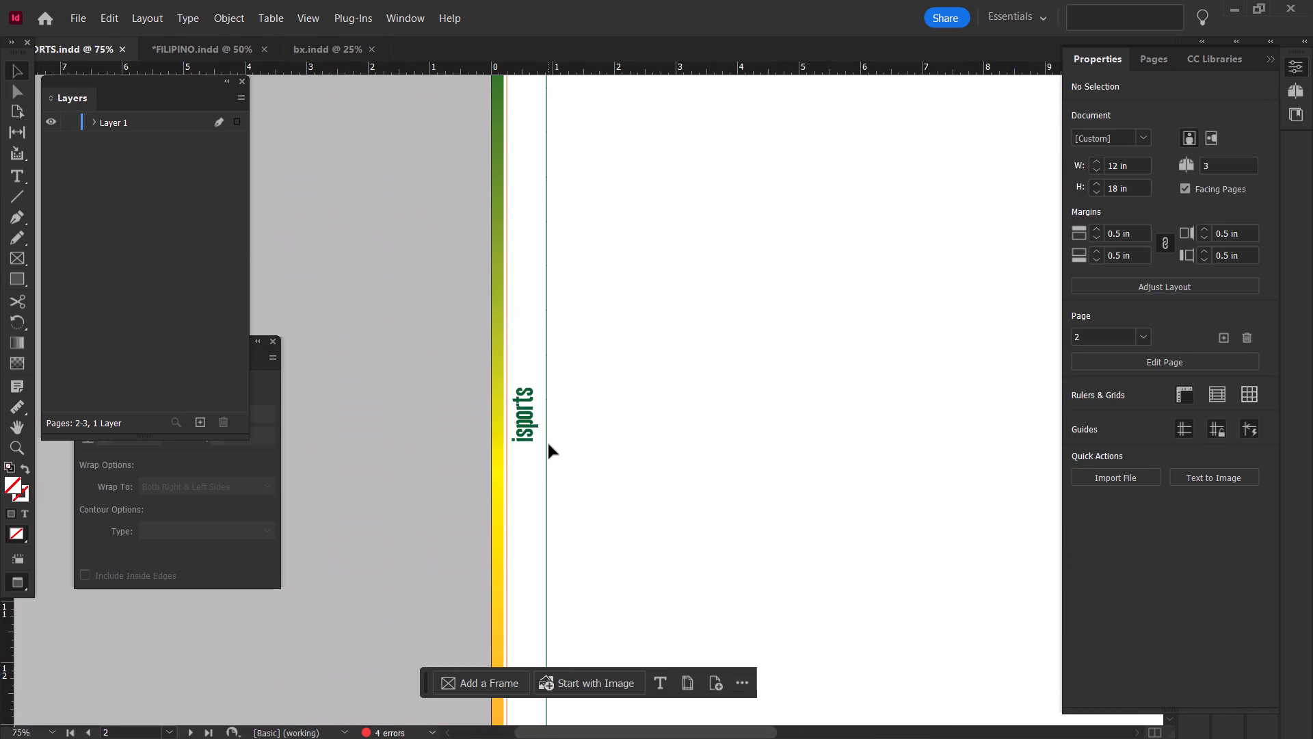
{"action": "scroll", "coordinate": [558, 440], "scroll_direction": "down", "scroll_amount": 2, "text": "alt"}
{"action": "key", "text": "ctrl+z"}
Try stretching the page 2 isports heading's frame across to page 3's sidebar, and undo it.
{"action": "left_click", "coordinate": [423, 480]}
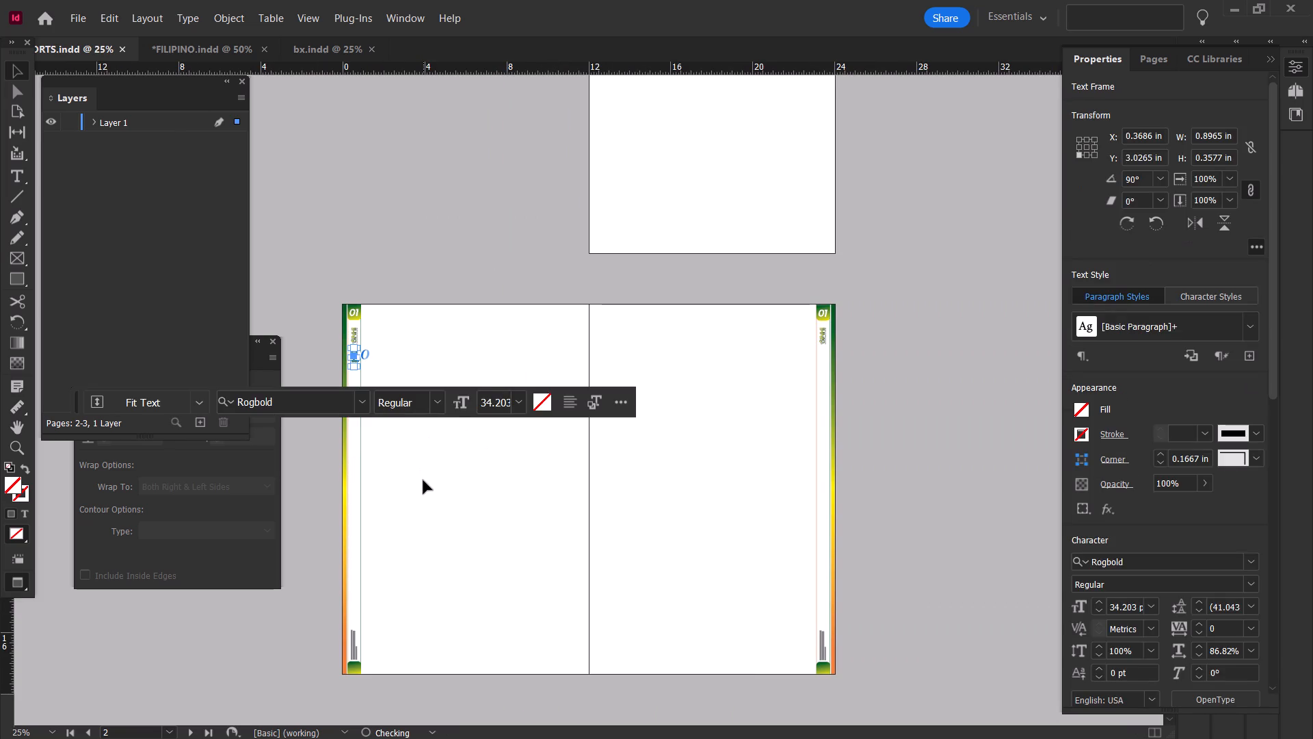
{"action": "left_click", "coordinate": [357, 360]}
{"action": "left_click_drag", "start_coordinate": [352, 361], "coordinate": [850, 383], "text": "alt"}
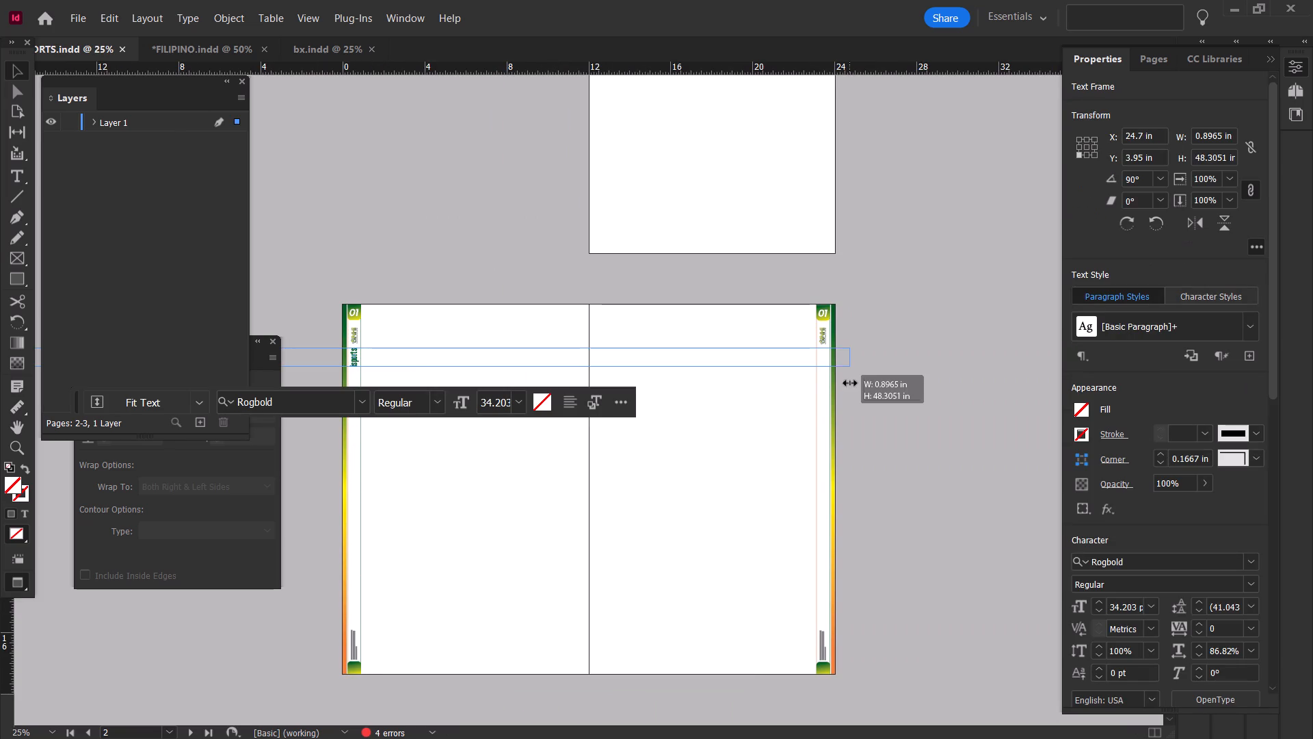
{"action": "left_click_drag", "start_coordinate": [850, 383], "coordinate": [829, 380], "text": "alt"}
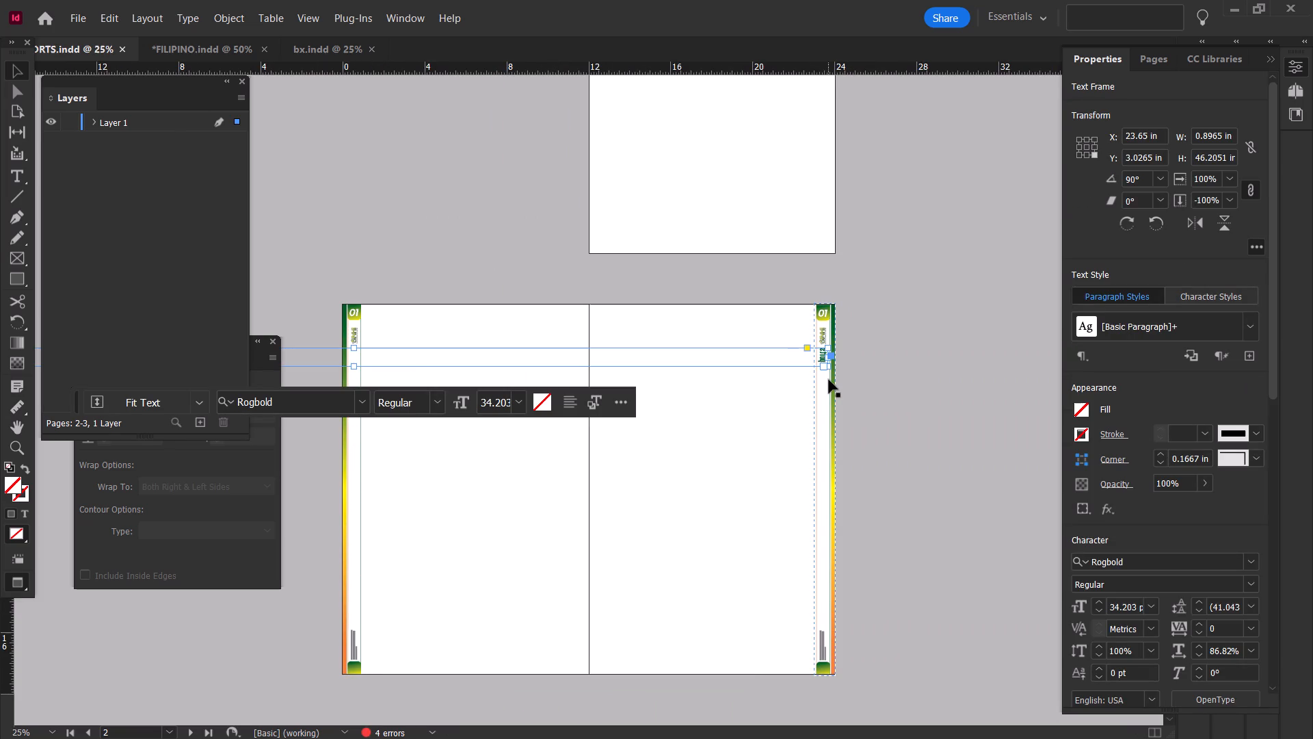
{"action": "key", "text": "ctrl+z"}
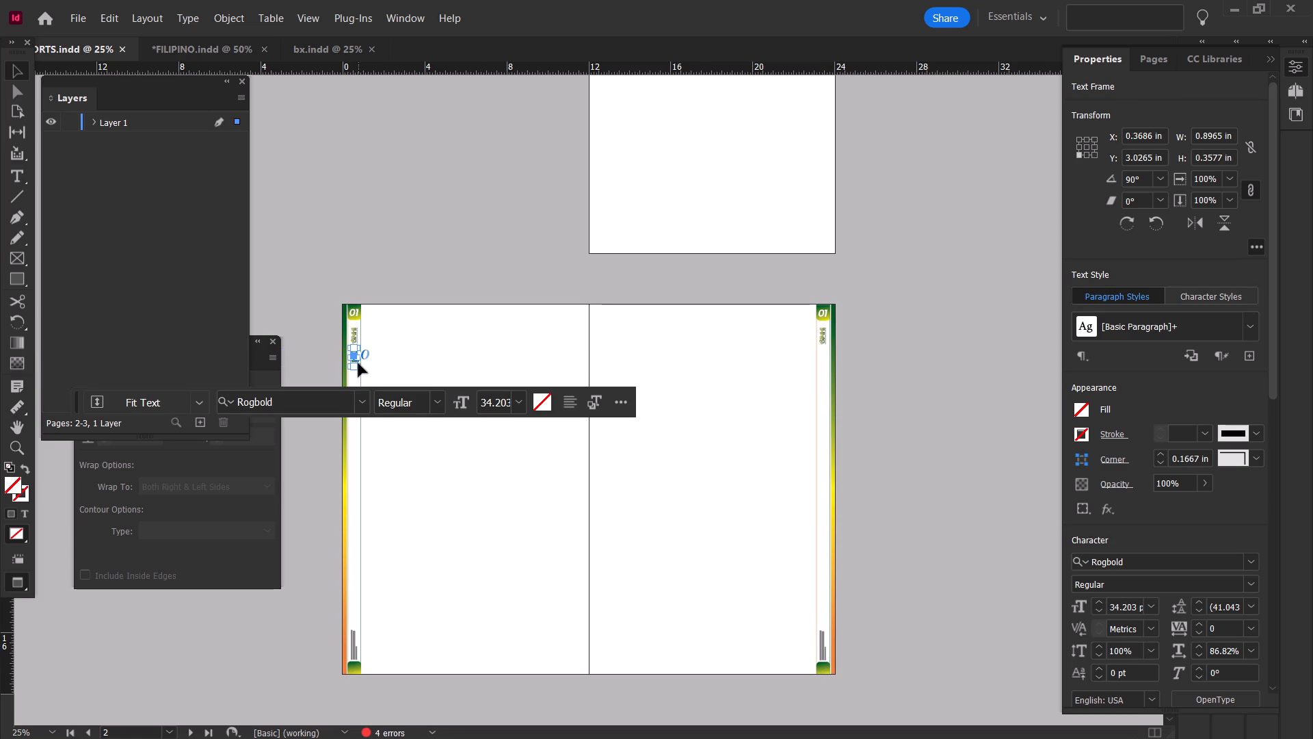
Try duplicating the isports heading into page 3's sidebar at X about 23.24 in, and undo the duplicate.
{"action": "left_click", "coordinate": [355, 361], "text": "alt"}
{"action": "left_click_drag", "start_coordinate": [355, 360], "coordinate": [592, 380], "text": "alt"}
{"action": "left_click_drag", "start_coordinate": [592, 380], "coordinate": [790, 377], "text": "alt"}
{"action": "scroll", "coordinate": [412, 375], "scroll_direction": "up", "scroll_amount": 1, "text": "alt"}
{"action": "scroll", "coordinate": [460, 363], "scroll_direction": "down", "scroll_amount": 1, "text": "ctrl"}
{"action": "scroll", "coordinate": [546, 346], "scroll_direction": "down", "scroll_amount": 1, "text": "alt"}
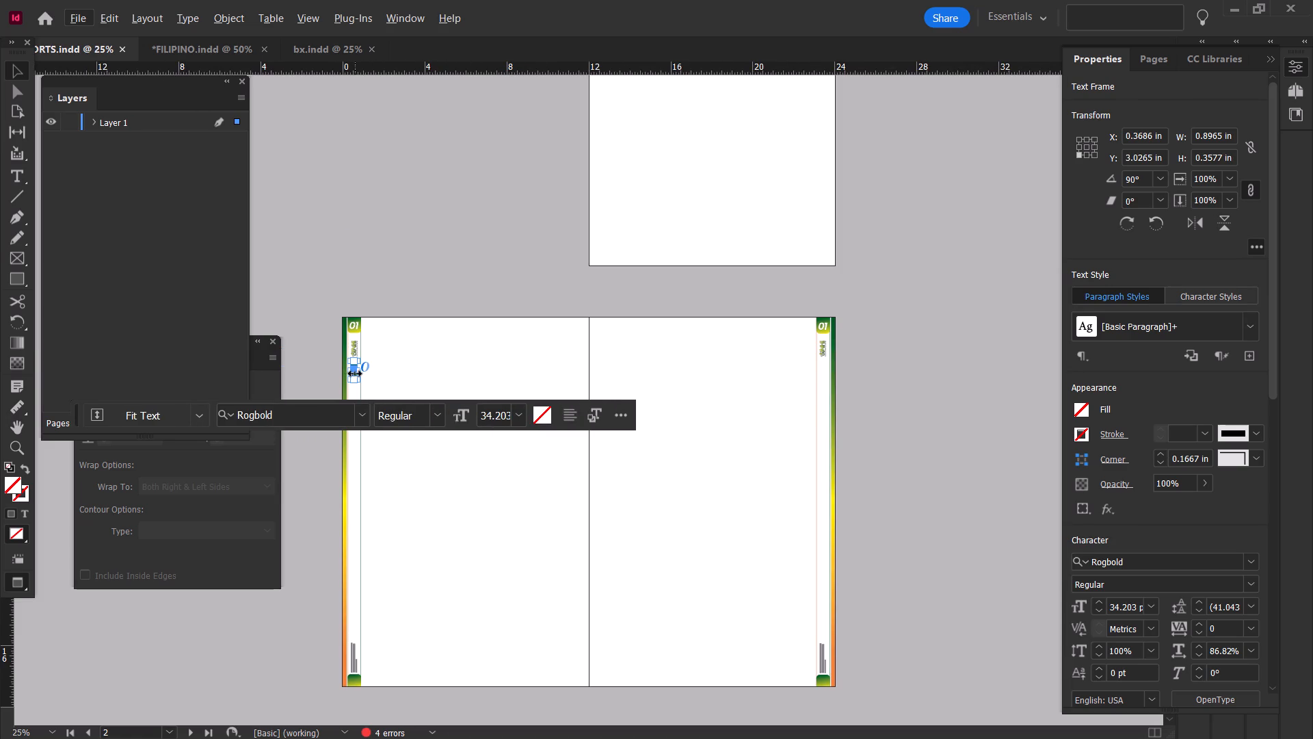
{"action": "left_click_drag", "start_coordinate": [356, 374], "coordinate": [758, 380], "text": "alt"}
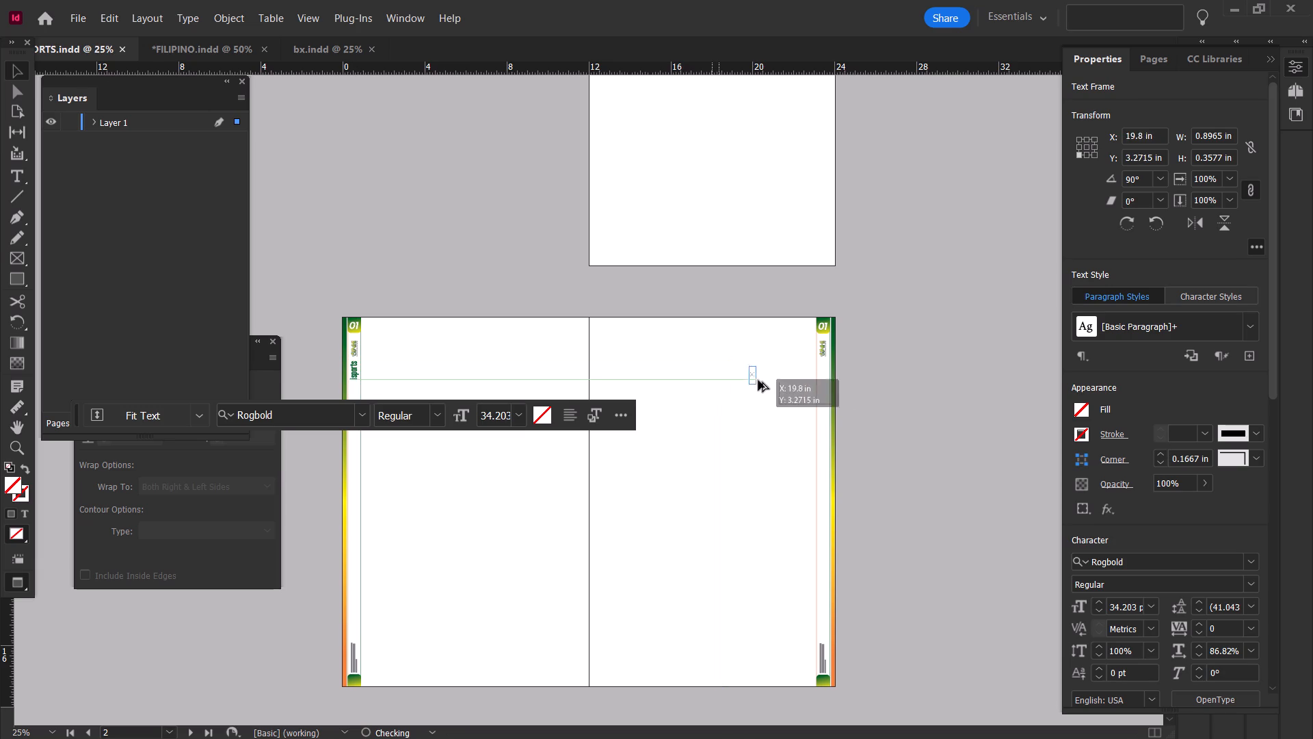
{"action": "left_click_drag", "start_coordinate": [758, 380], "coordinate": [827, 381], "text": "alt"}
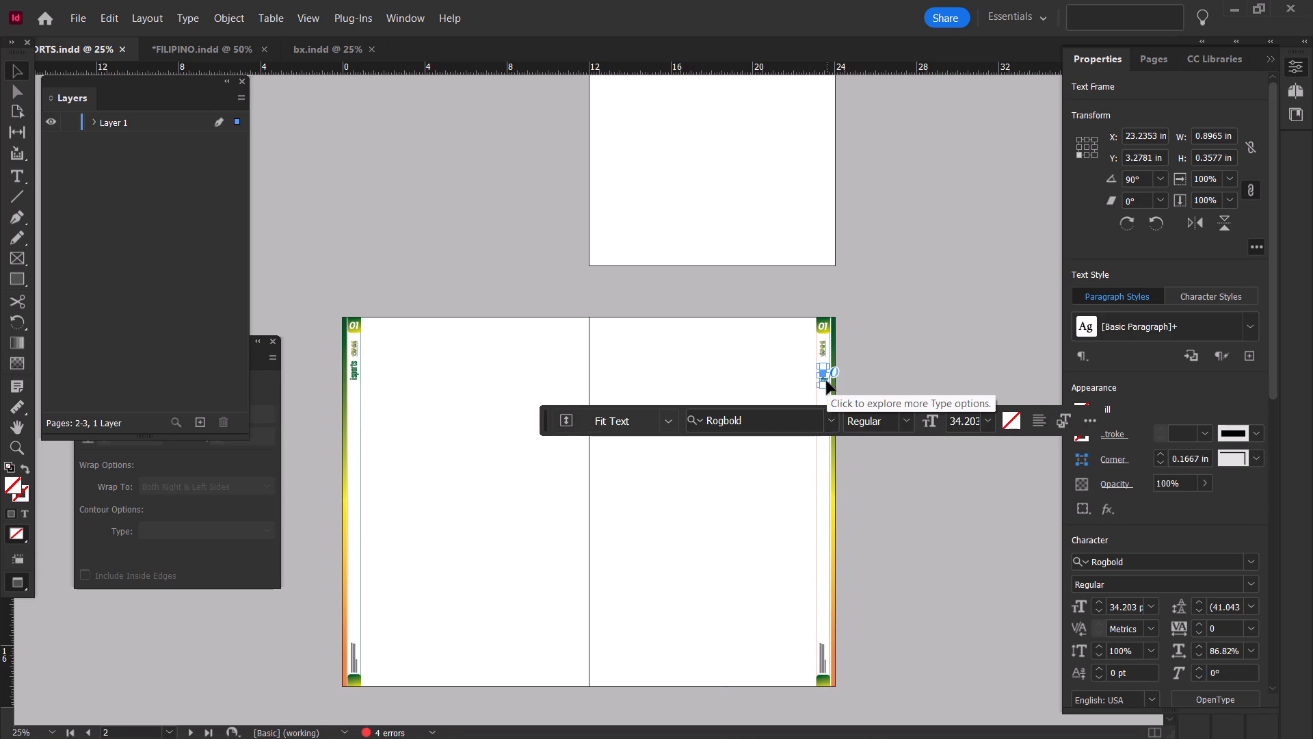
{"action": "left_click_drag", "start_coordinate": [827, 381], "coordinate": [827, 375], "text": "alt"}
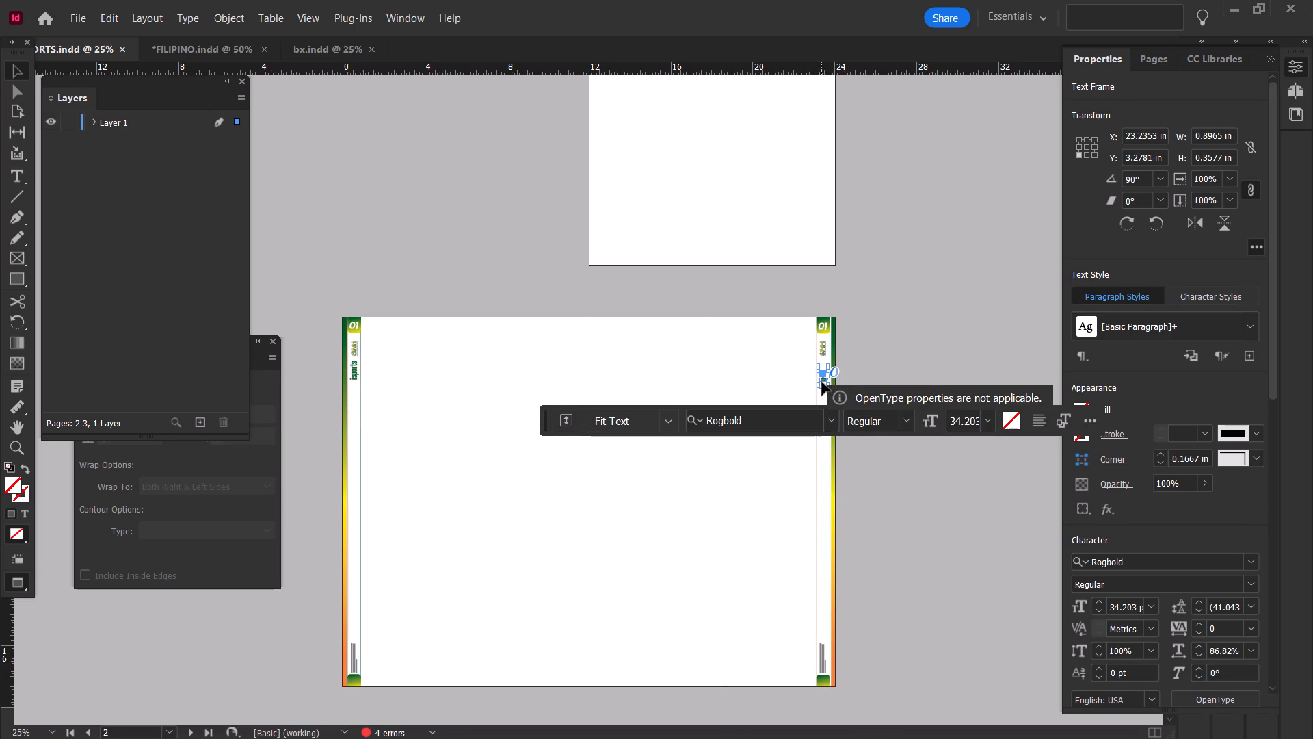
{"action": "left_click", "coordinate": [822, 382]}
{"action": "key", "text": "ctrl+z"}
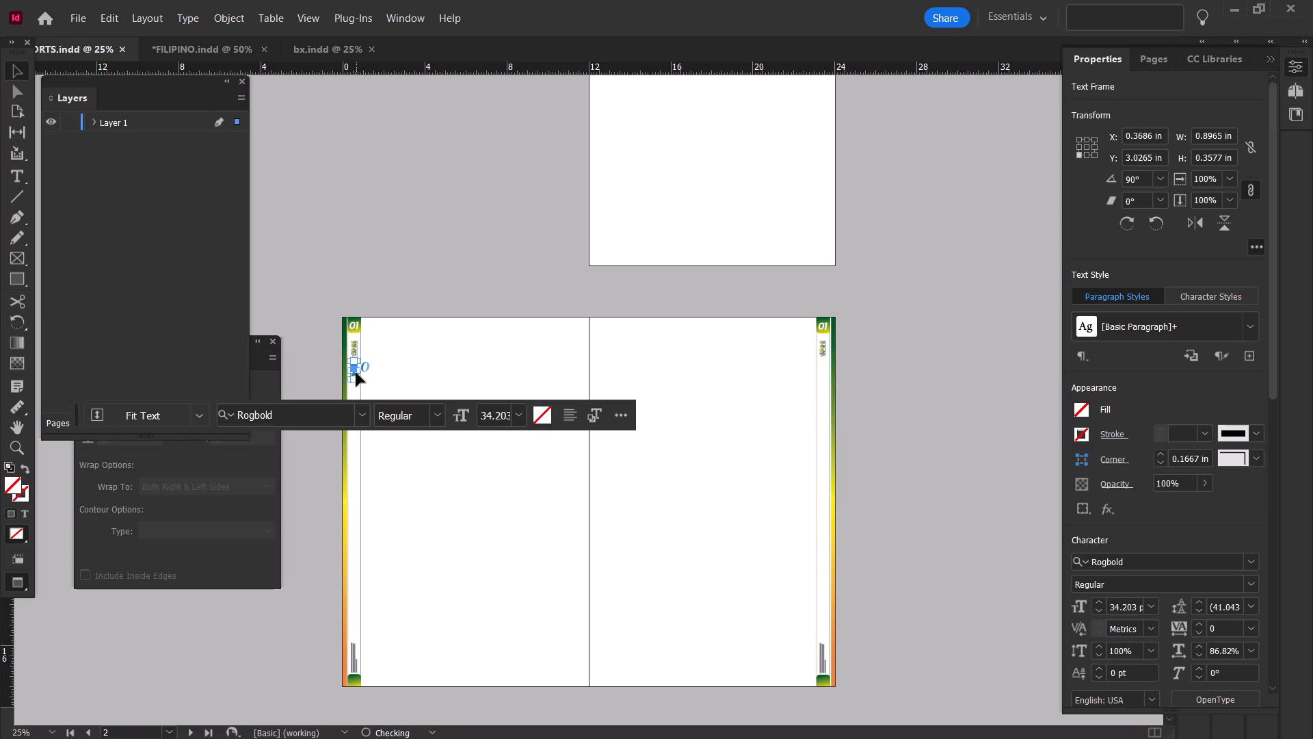
Duplicate the isports heading into page 3's sidebar below the BINHI logo, at X about 23.27 in, Y about 3.30 in.
{"action": "left_click_drag", "start_coordinate": [354, 373], "coordinate": [523, 375], "text": "alt"}
{"action": "scroll", "coordinate": [336, 368], "scroll_direction": "up", "scroll_amount": 1, "text": "alt"}
{"action": "scroll", "coordinate": [397, 364], "scroll_direction": "down", "scroll_amount": 2, "text": "ctrl"}
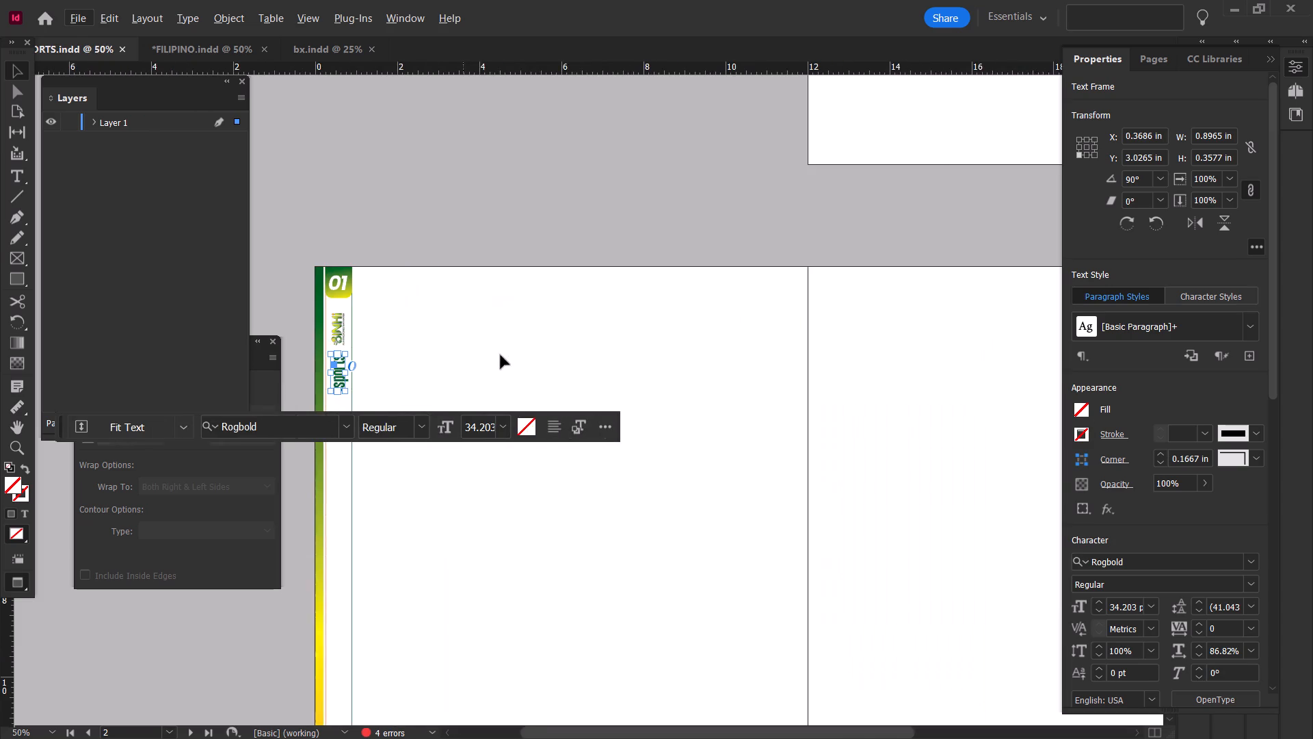
{"action": "scroll", "coordinate": [531, 350], "scroll_direction": "down", "scroll_amount": 1, "text": "alt"}
{"action": "left_click_drag", "start_coordinate": [356, 391], "coordinate": [495, 393], "text": "alt"}
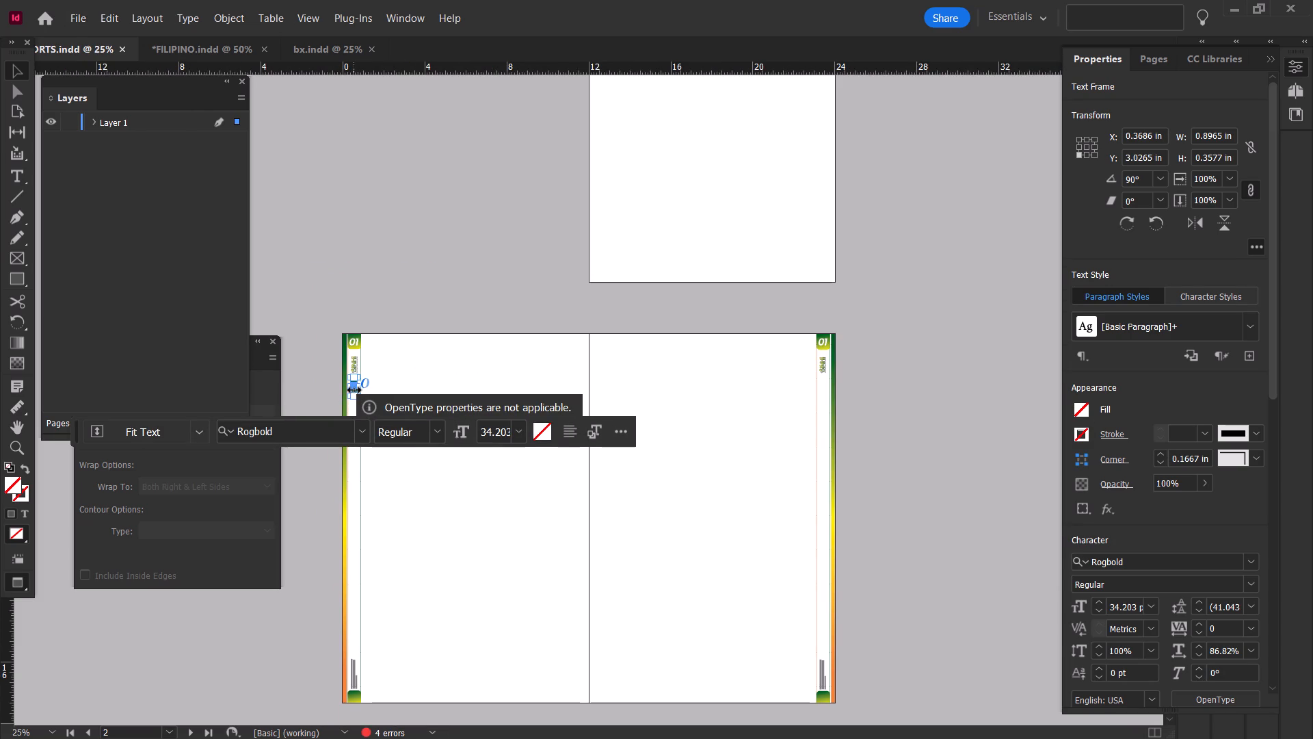
{"action": "left_click_drag", "start_coordinate": [352, 391], "coordinate": [815, 396], "text": "alt"}
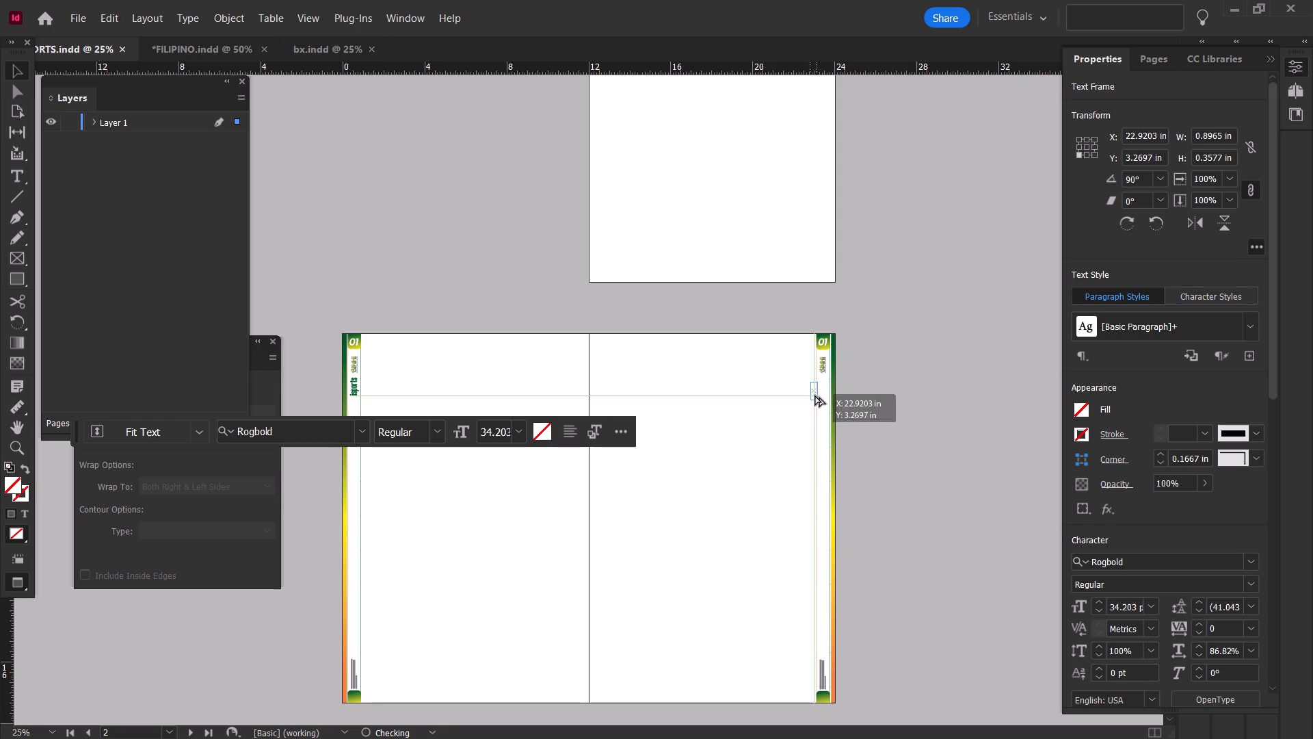
{"action": "left_click_drag", "start_coordinate": [815, 396], "coordinate": [821, 398], "text": "alt"}
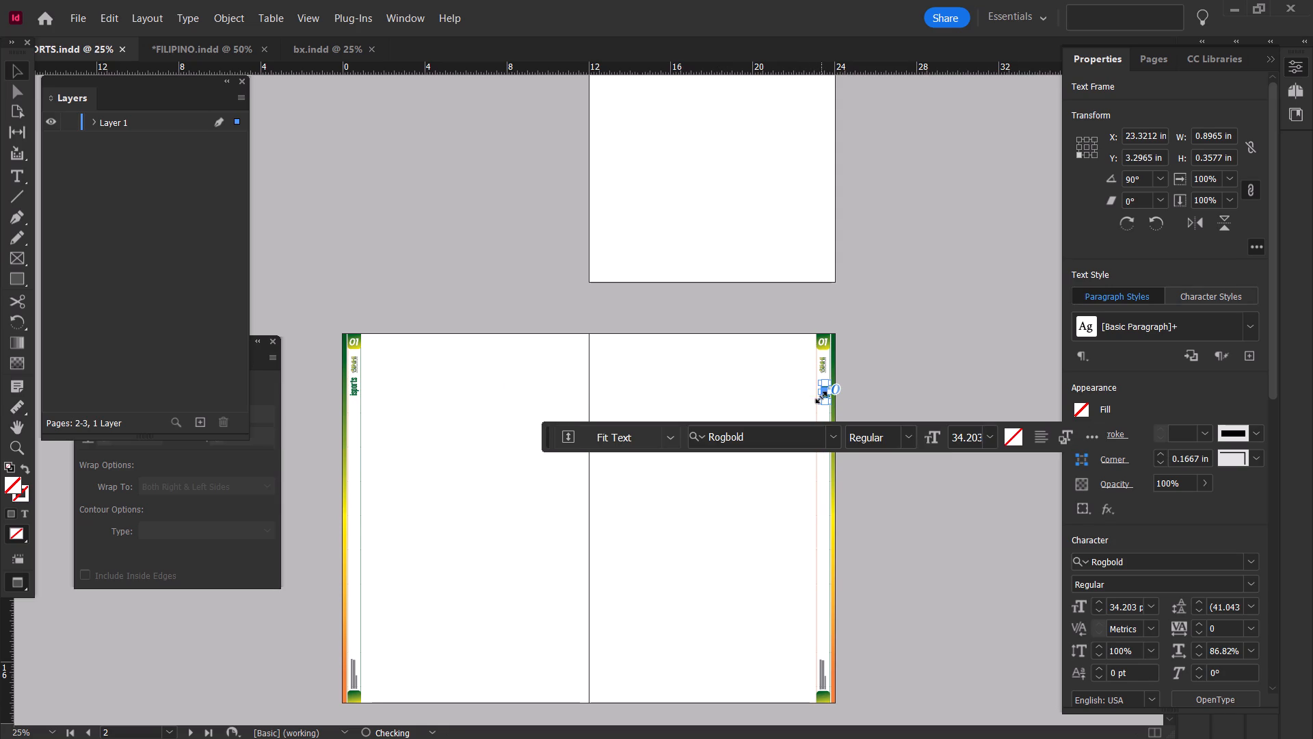
{"action": "key", "text": "Left"}
{"action": "key", "text": "Left"}
{"action": "key", "text": "Left"}
{"action": "key", "text": "Left"}
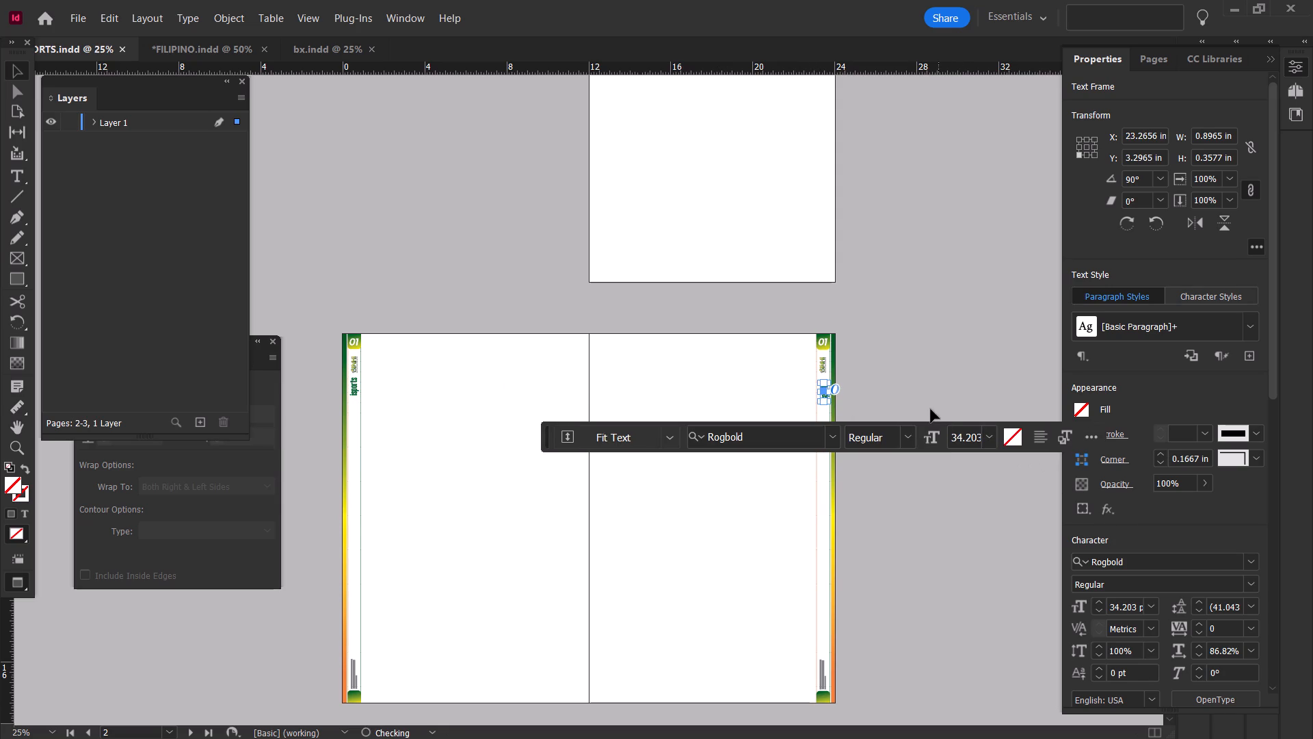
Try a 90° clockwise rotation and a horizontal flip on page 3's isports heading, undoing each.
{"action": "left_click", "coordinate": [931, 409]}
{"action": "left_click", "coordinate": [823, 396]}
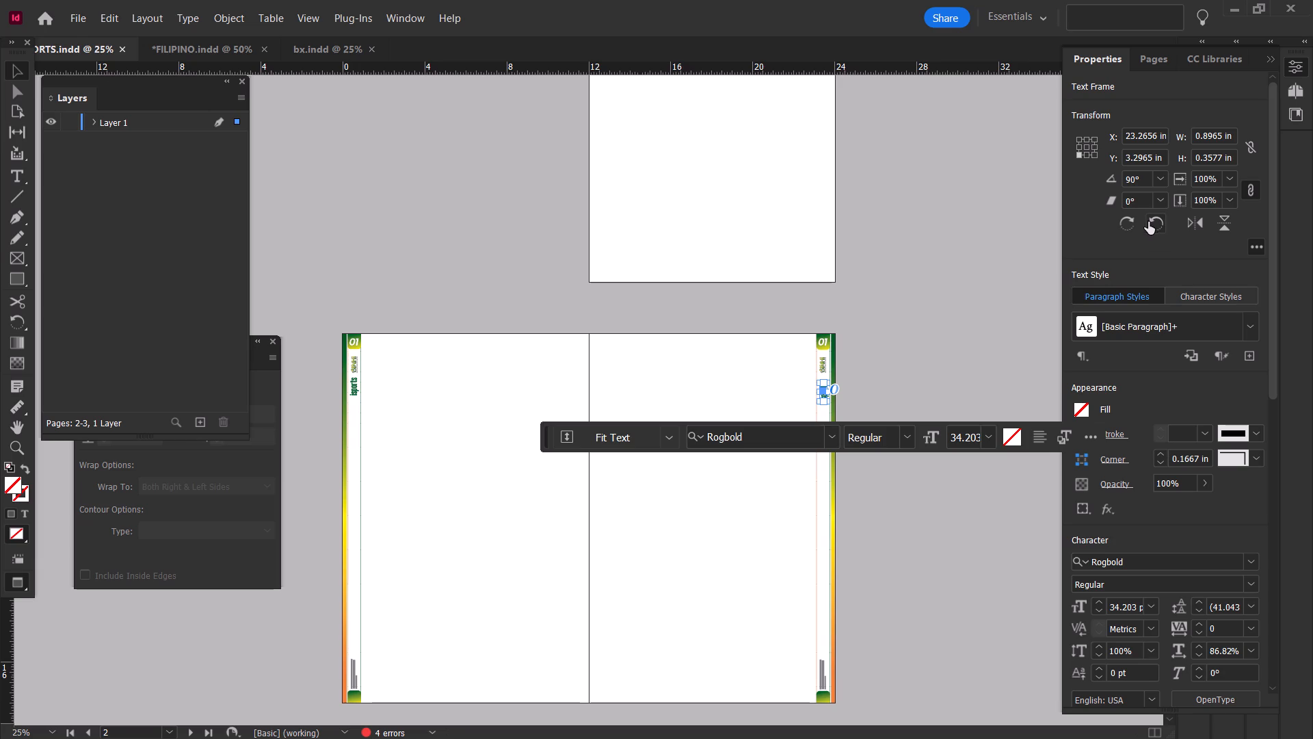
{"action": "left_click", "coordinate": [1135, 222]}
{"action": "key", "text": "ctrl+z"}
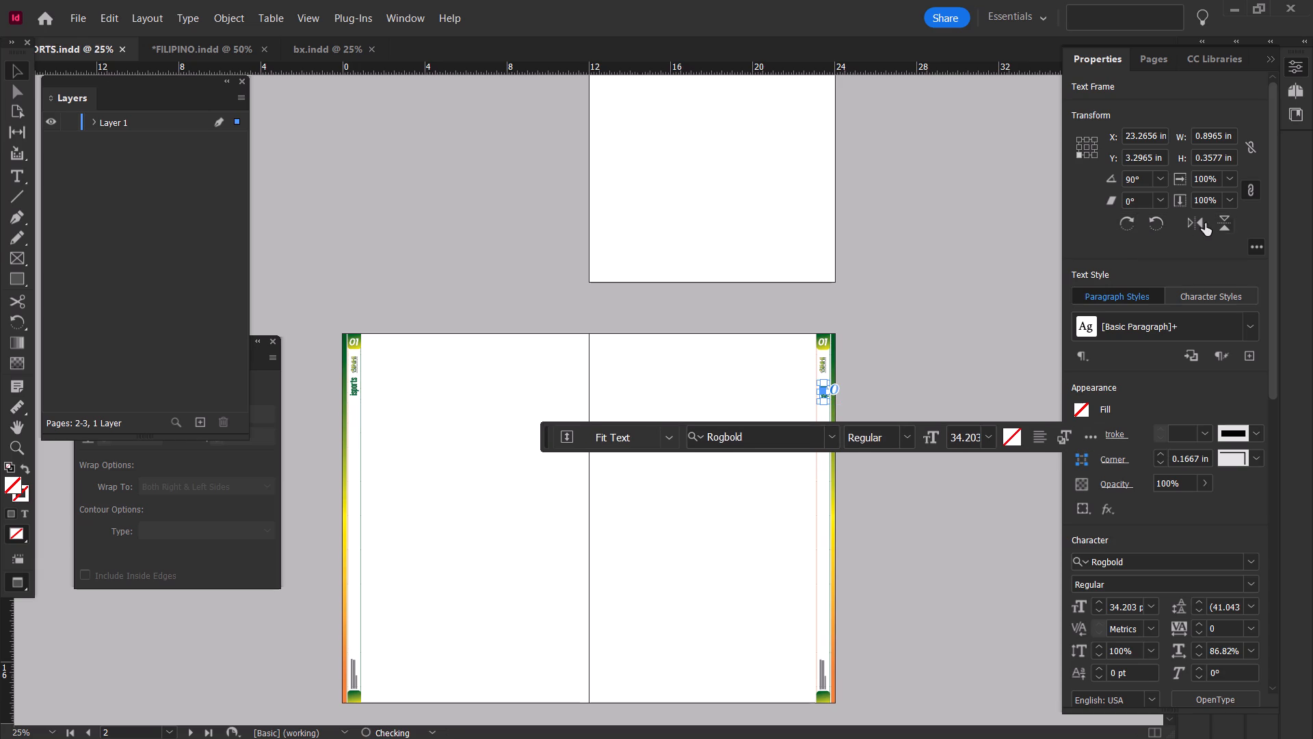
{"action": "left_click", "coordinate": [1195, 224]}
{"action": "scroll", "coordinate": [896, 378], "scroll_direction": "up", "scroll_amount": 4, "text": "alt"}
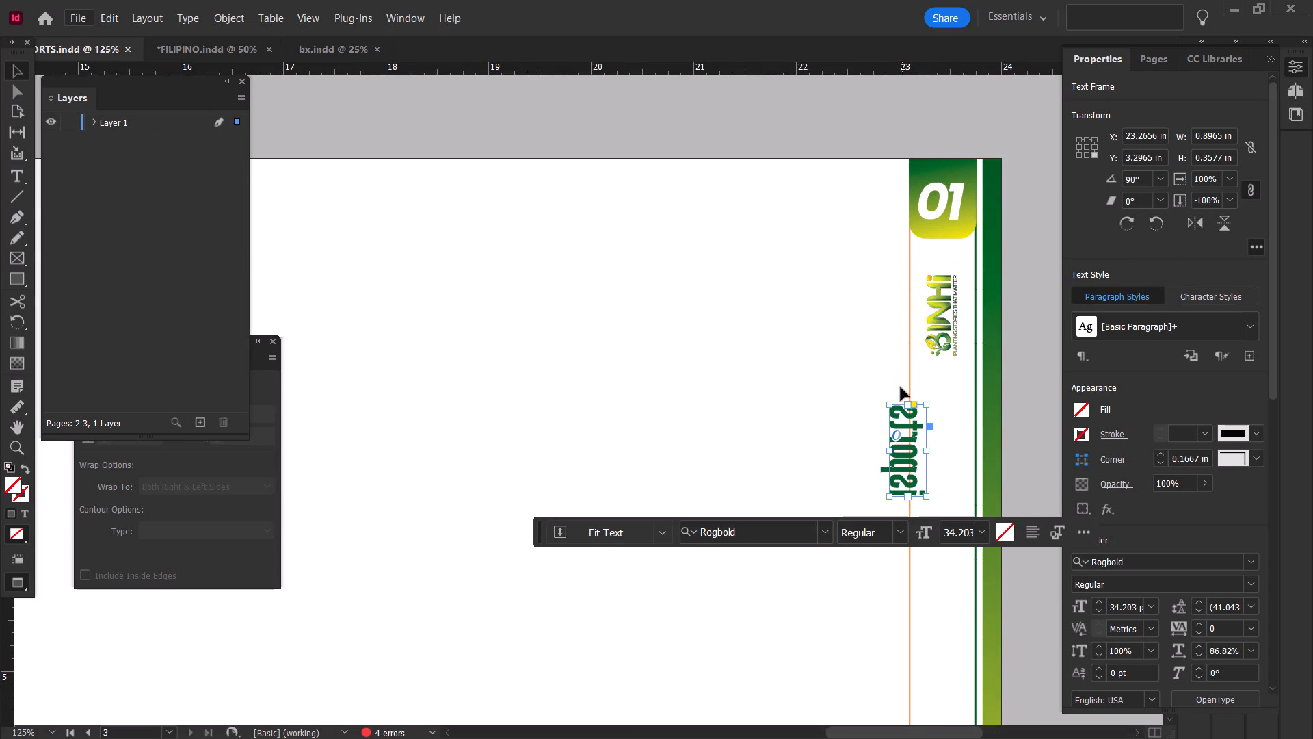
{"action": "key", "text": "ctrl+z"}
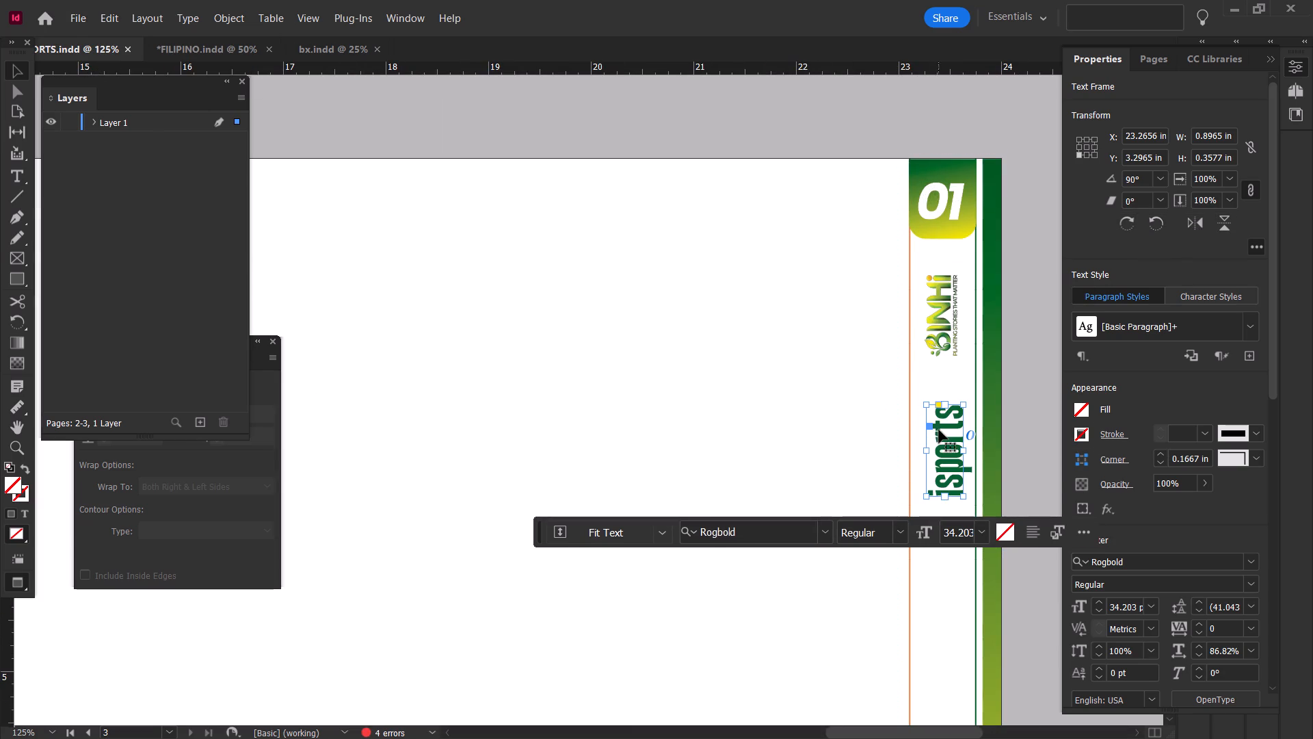
Mirror page 3's isports heading by pulling its frame edge across to the opposite side, making the frame about 0.44 in high.
{"action": "left_click_drag", "start_coordinate": [962, 450], "coordinate": [925, 454]}
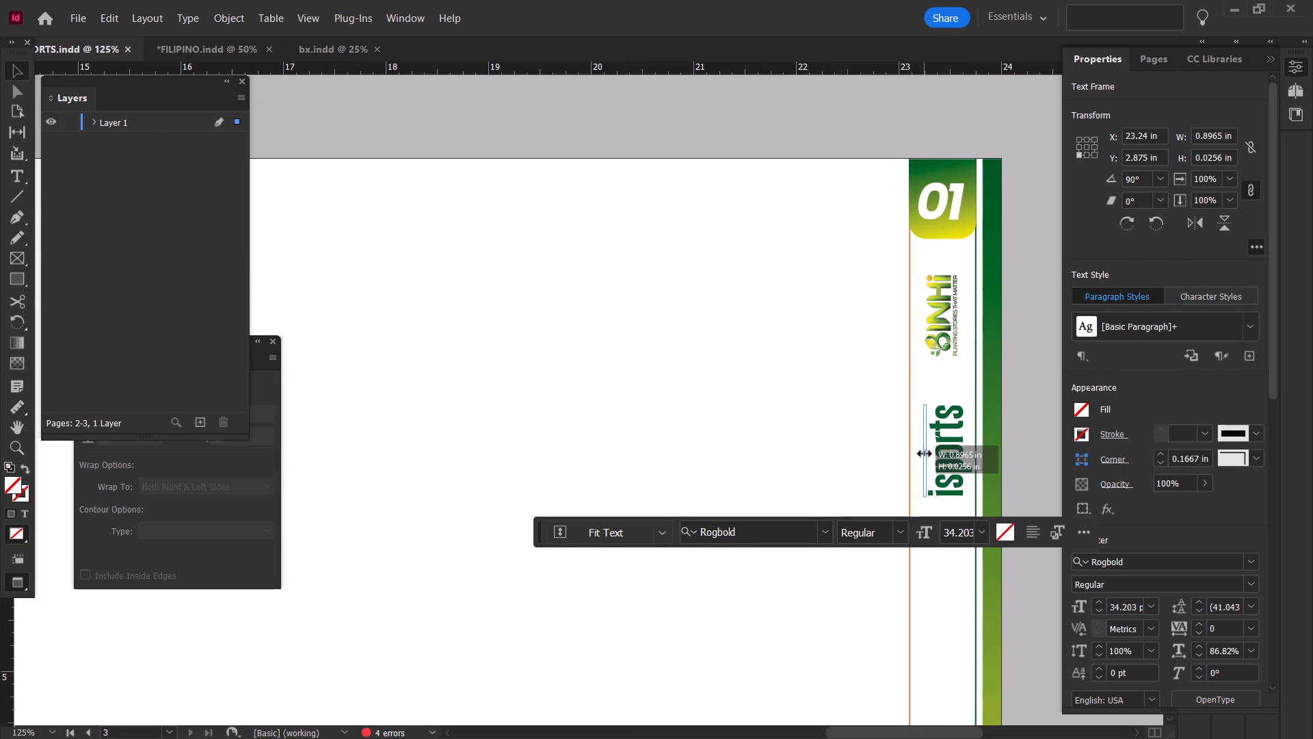
{"action": "left_click_drag", "start_coordinate": [925, 454], "coordinate": [882, 454]}
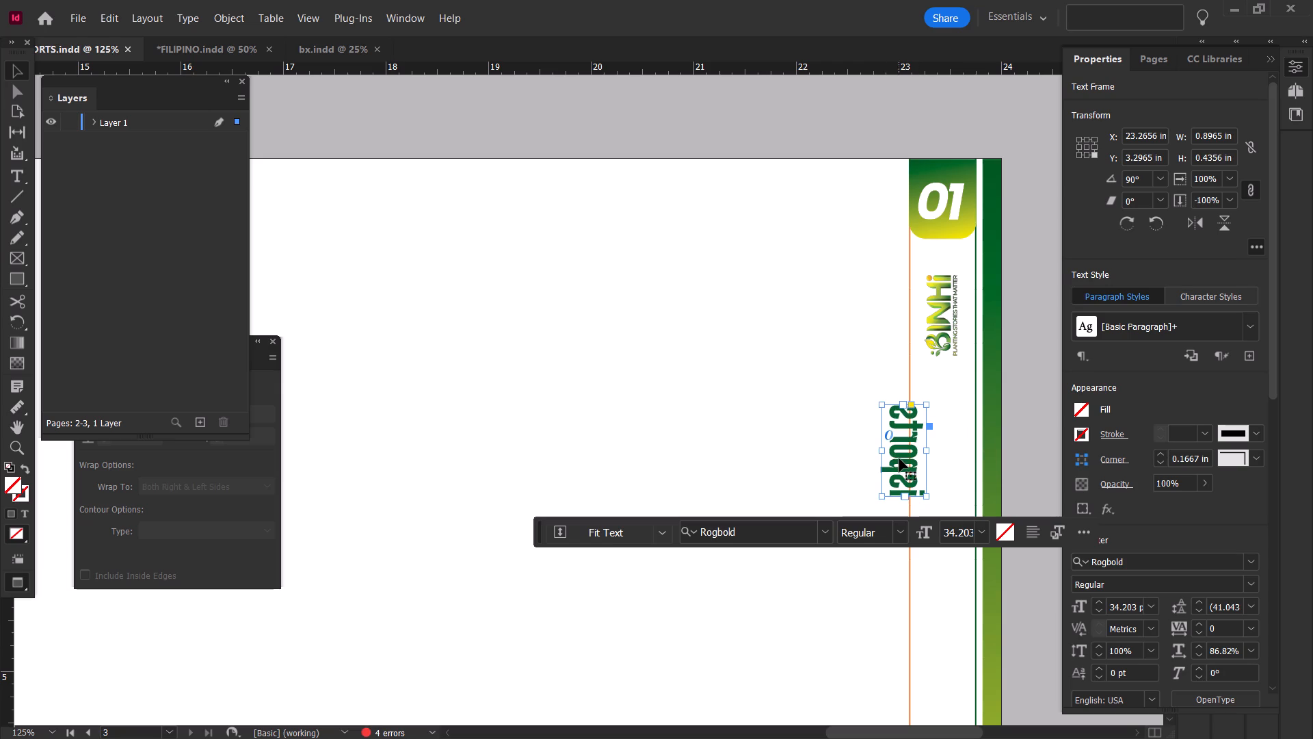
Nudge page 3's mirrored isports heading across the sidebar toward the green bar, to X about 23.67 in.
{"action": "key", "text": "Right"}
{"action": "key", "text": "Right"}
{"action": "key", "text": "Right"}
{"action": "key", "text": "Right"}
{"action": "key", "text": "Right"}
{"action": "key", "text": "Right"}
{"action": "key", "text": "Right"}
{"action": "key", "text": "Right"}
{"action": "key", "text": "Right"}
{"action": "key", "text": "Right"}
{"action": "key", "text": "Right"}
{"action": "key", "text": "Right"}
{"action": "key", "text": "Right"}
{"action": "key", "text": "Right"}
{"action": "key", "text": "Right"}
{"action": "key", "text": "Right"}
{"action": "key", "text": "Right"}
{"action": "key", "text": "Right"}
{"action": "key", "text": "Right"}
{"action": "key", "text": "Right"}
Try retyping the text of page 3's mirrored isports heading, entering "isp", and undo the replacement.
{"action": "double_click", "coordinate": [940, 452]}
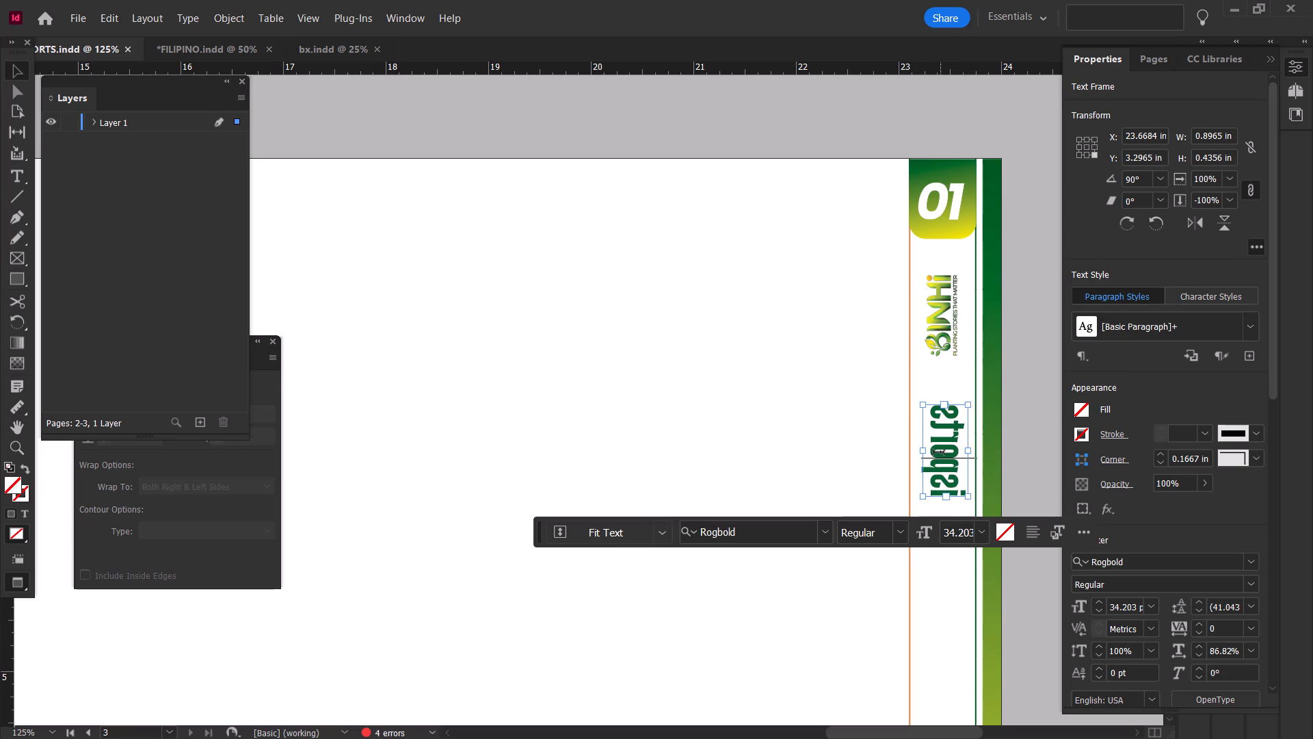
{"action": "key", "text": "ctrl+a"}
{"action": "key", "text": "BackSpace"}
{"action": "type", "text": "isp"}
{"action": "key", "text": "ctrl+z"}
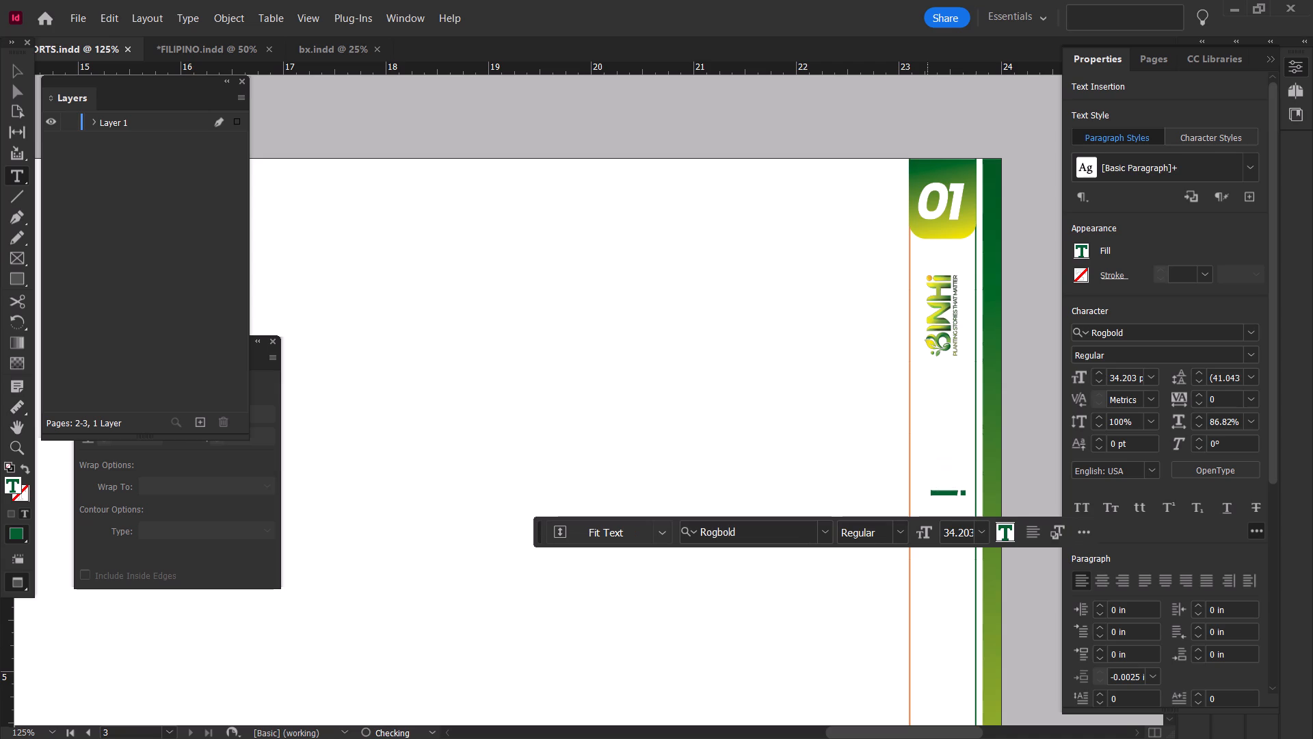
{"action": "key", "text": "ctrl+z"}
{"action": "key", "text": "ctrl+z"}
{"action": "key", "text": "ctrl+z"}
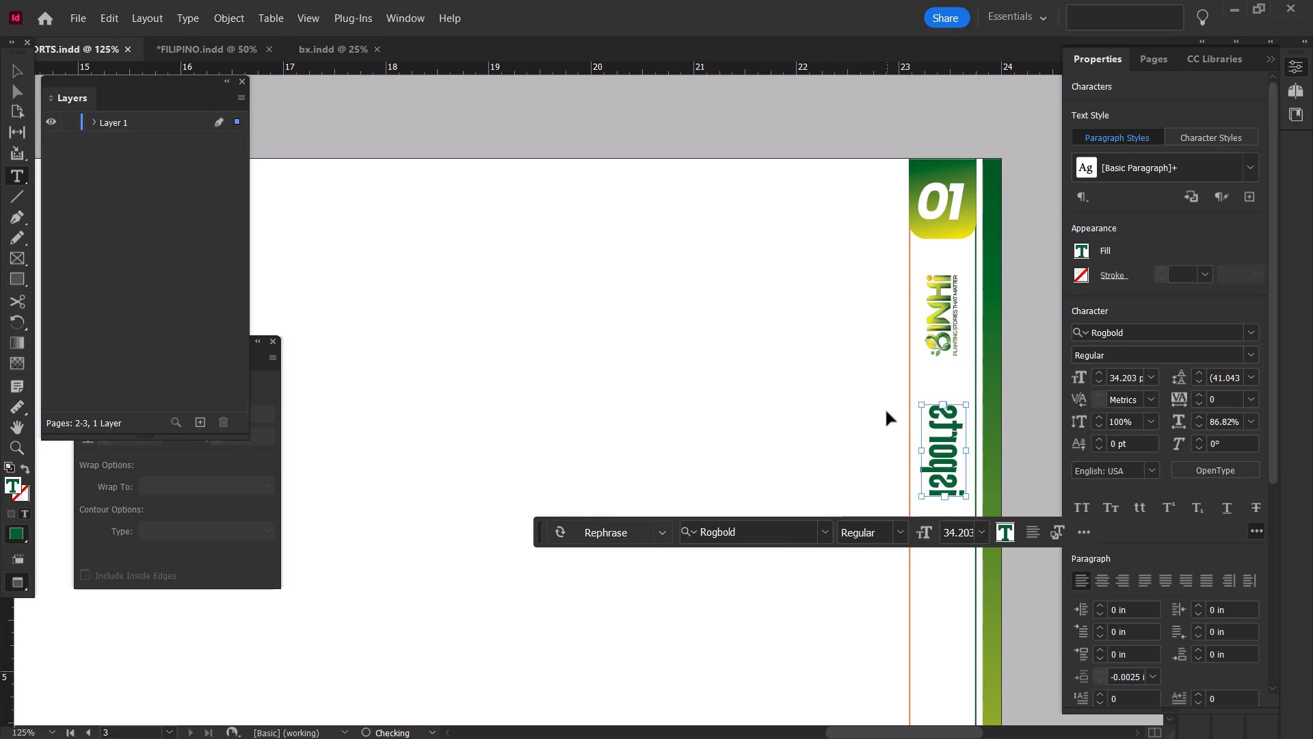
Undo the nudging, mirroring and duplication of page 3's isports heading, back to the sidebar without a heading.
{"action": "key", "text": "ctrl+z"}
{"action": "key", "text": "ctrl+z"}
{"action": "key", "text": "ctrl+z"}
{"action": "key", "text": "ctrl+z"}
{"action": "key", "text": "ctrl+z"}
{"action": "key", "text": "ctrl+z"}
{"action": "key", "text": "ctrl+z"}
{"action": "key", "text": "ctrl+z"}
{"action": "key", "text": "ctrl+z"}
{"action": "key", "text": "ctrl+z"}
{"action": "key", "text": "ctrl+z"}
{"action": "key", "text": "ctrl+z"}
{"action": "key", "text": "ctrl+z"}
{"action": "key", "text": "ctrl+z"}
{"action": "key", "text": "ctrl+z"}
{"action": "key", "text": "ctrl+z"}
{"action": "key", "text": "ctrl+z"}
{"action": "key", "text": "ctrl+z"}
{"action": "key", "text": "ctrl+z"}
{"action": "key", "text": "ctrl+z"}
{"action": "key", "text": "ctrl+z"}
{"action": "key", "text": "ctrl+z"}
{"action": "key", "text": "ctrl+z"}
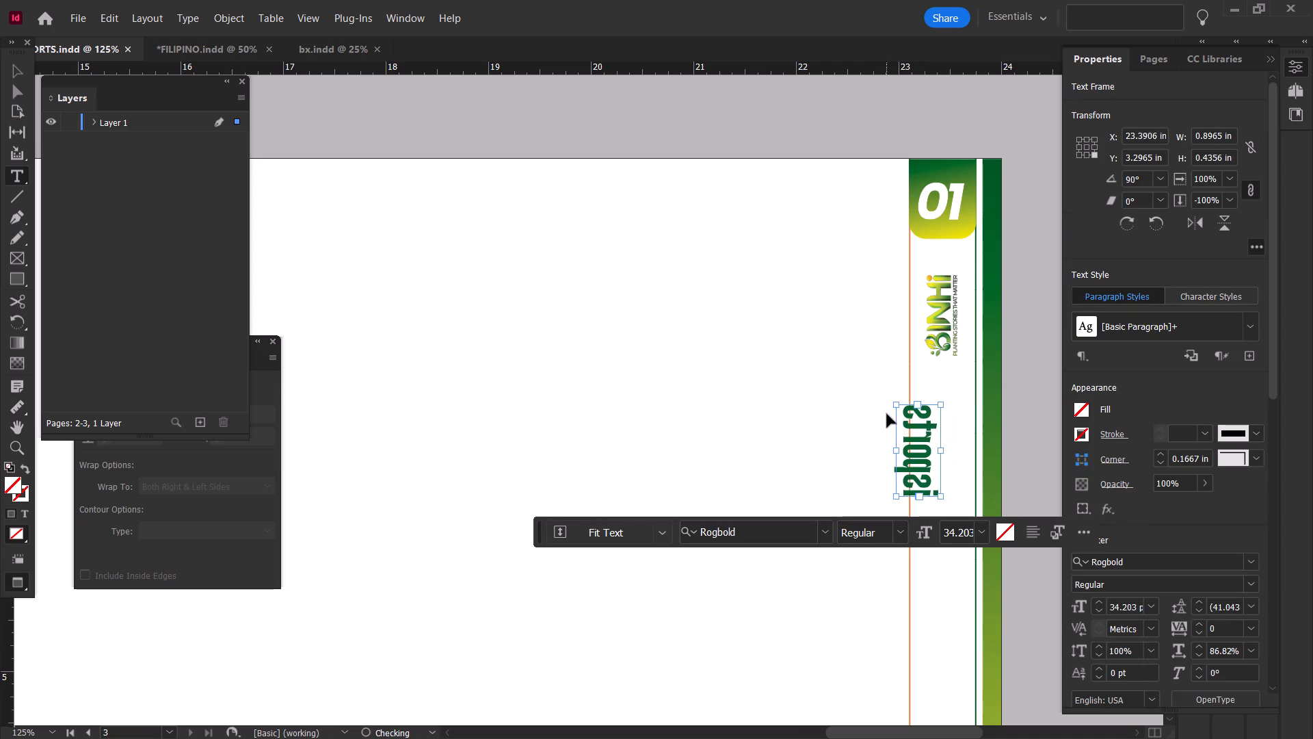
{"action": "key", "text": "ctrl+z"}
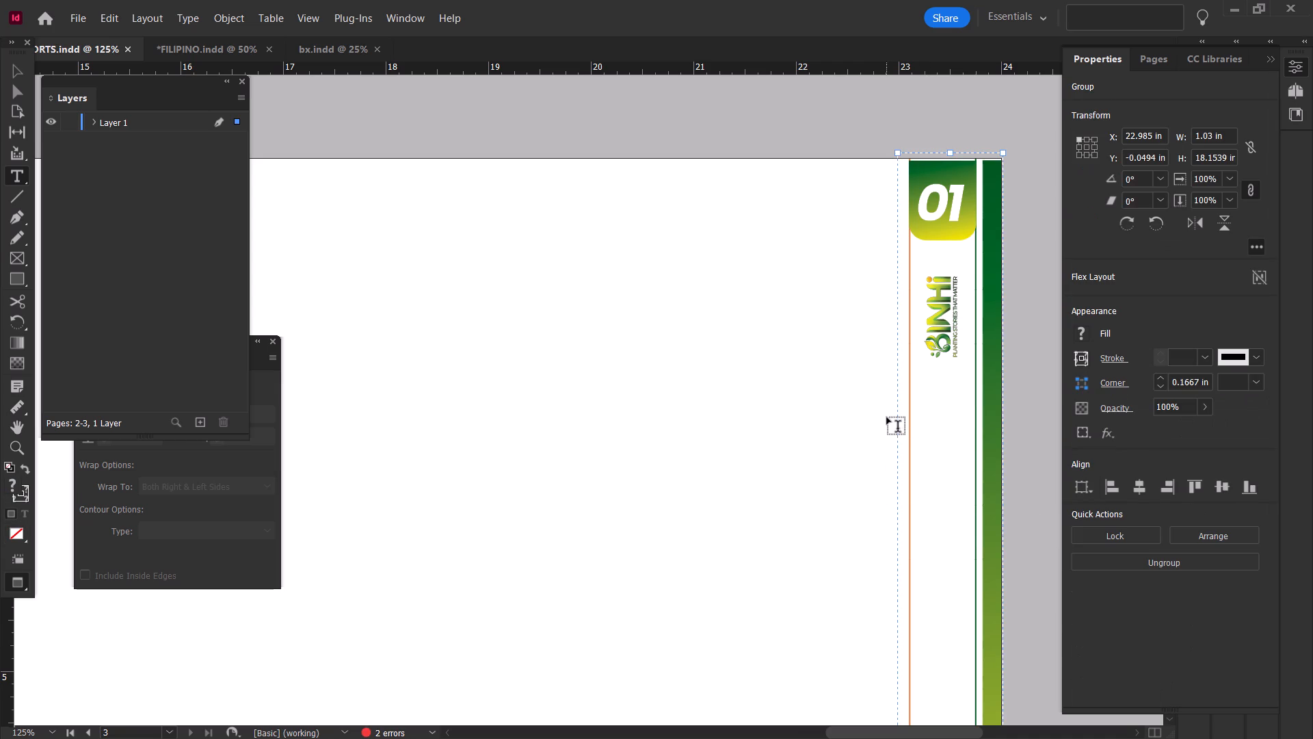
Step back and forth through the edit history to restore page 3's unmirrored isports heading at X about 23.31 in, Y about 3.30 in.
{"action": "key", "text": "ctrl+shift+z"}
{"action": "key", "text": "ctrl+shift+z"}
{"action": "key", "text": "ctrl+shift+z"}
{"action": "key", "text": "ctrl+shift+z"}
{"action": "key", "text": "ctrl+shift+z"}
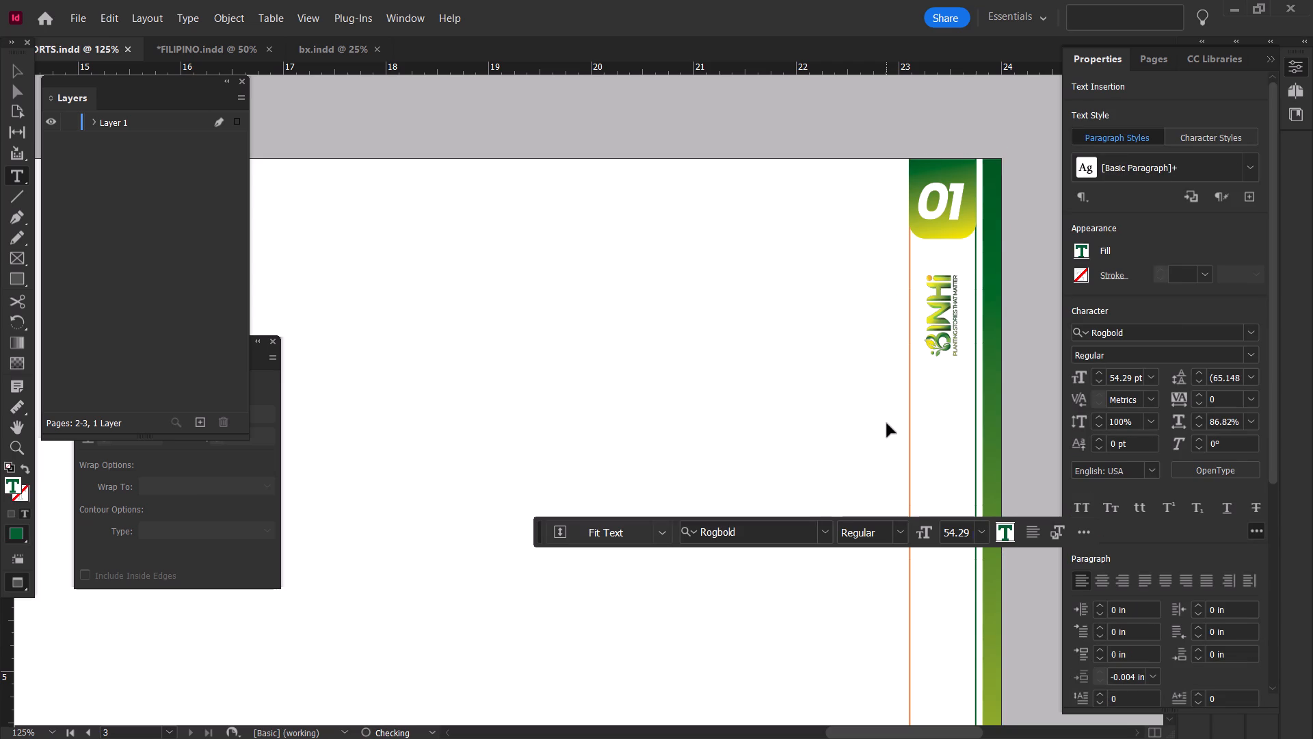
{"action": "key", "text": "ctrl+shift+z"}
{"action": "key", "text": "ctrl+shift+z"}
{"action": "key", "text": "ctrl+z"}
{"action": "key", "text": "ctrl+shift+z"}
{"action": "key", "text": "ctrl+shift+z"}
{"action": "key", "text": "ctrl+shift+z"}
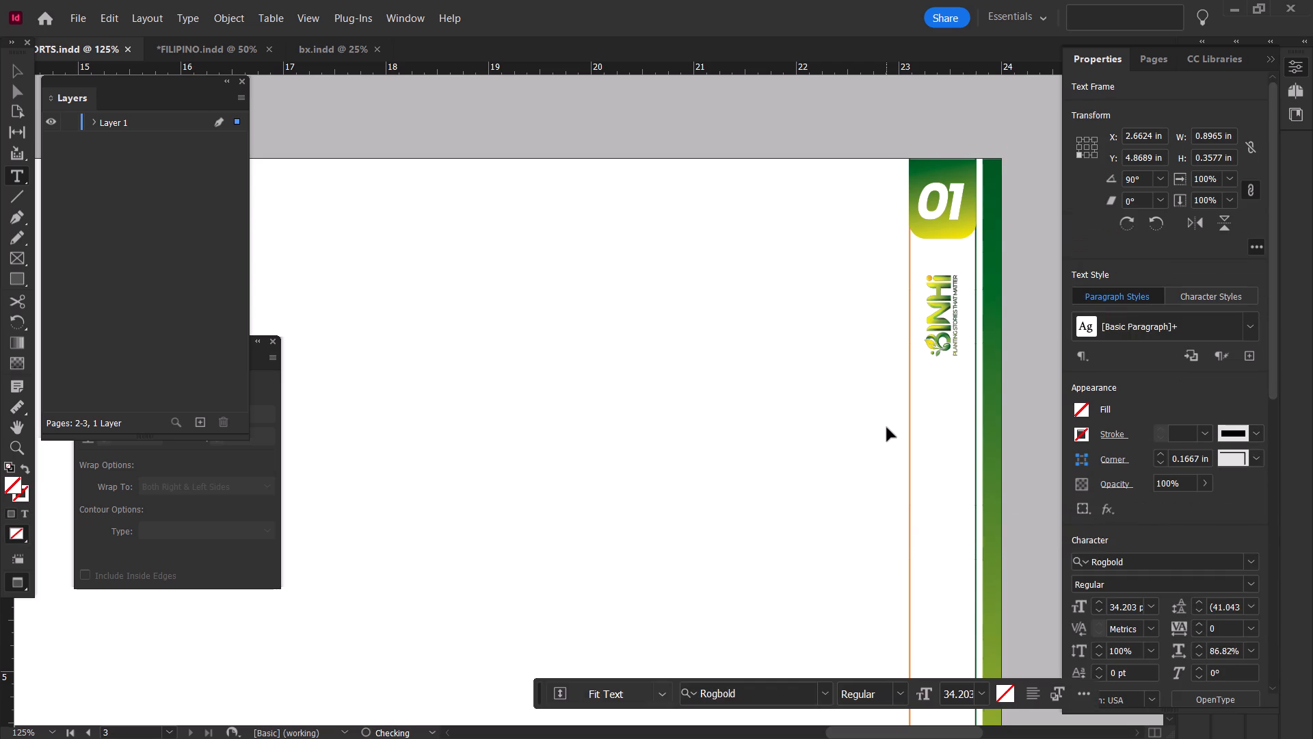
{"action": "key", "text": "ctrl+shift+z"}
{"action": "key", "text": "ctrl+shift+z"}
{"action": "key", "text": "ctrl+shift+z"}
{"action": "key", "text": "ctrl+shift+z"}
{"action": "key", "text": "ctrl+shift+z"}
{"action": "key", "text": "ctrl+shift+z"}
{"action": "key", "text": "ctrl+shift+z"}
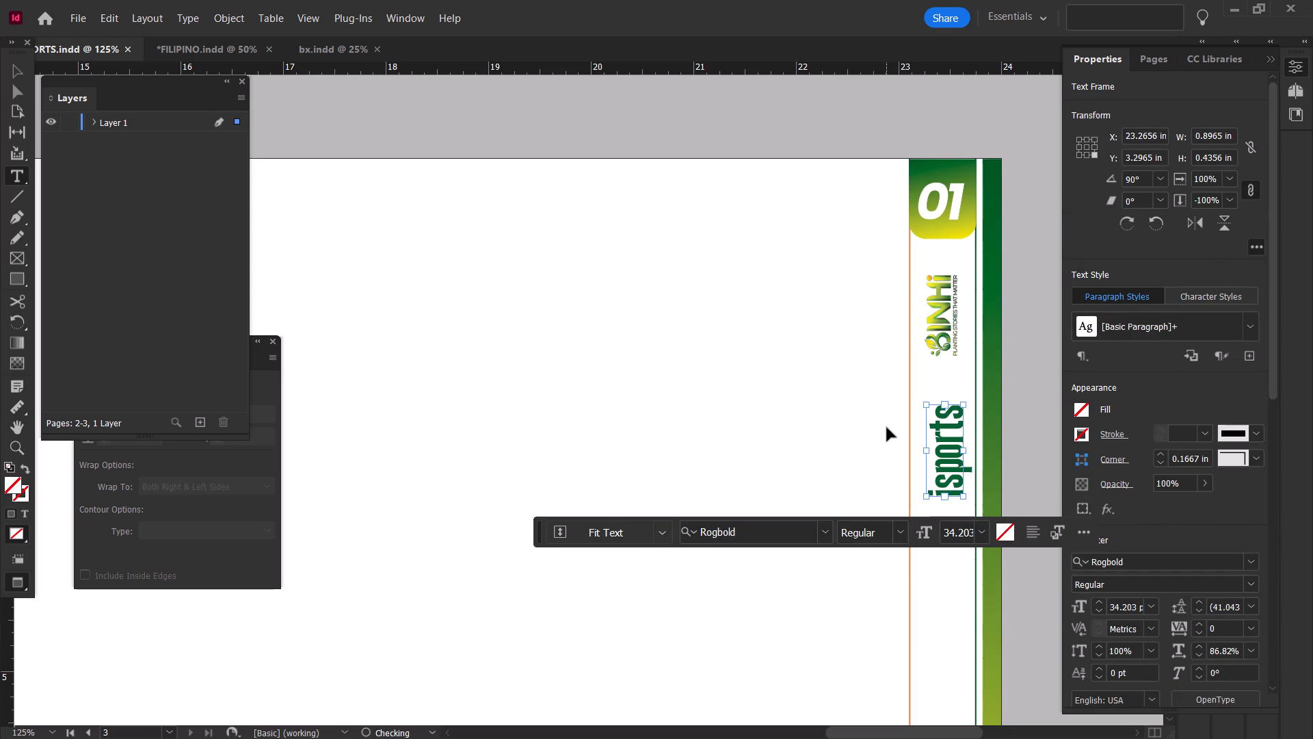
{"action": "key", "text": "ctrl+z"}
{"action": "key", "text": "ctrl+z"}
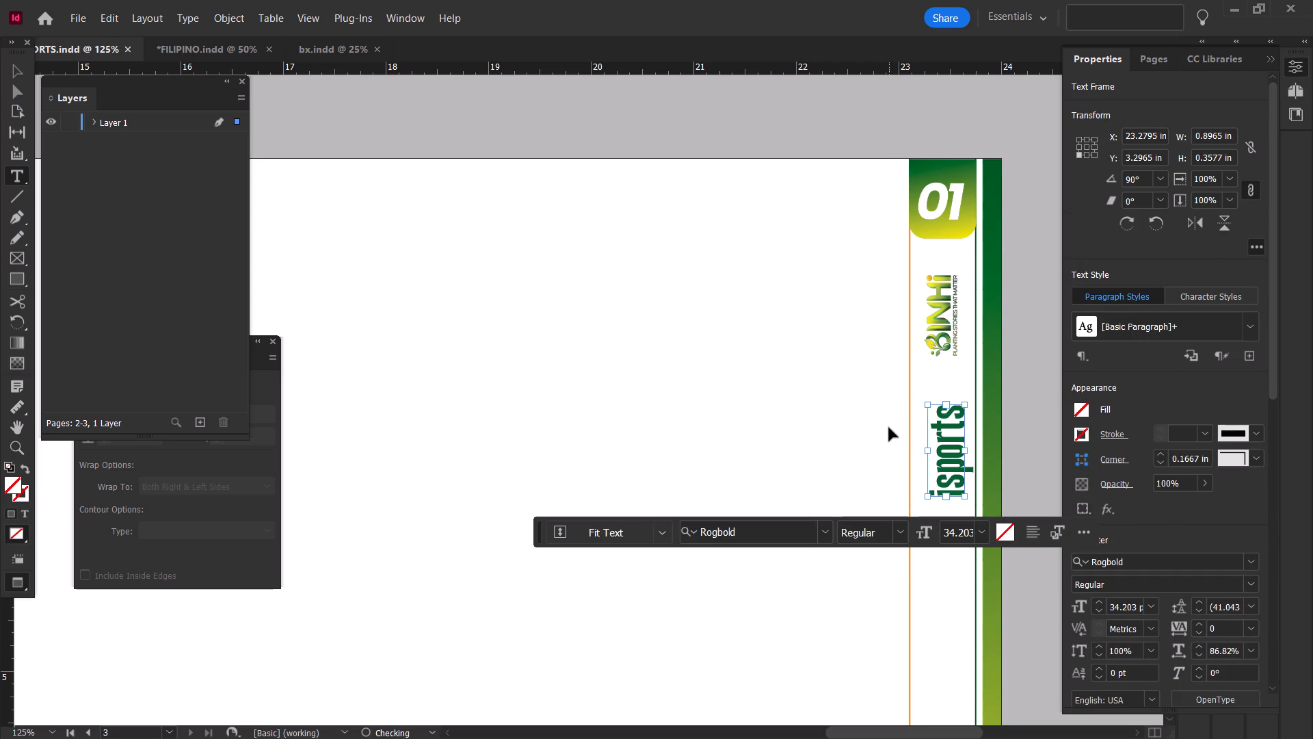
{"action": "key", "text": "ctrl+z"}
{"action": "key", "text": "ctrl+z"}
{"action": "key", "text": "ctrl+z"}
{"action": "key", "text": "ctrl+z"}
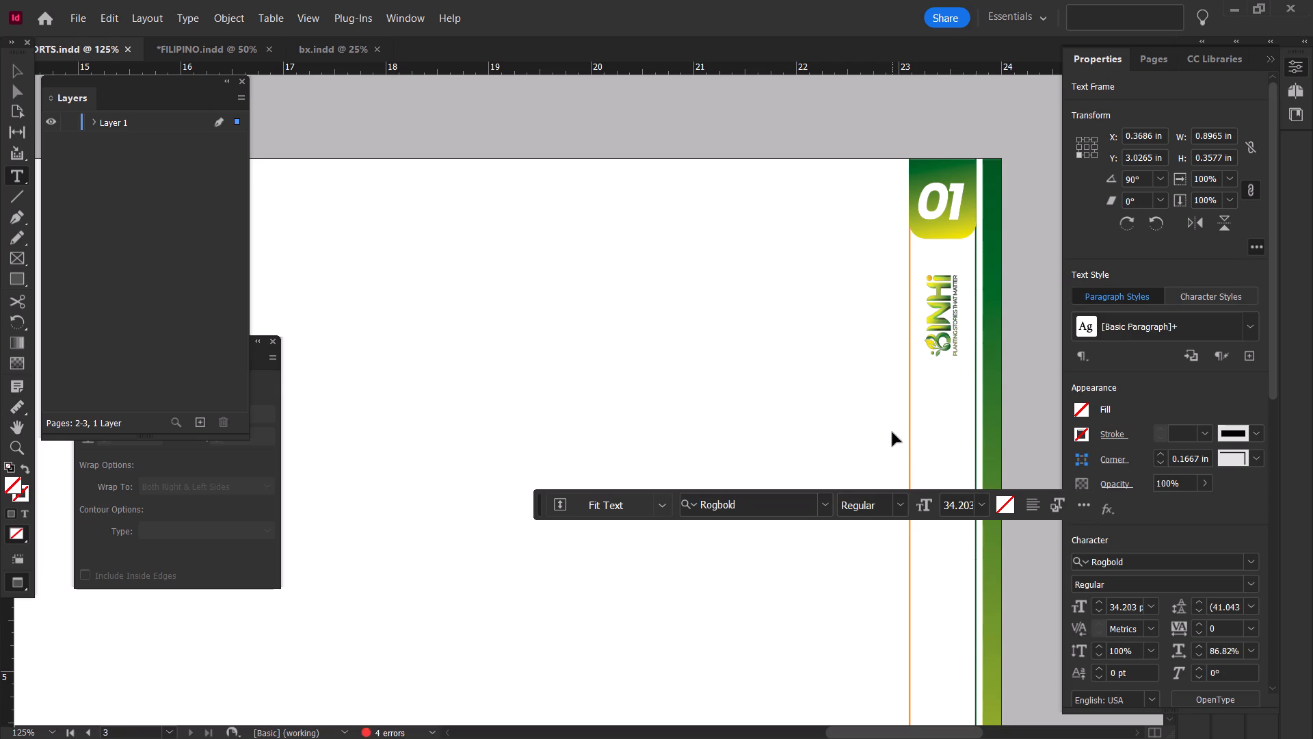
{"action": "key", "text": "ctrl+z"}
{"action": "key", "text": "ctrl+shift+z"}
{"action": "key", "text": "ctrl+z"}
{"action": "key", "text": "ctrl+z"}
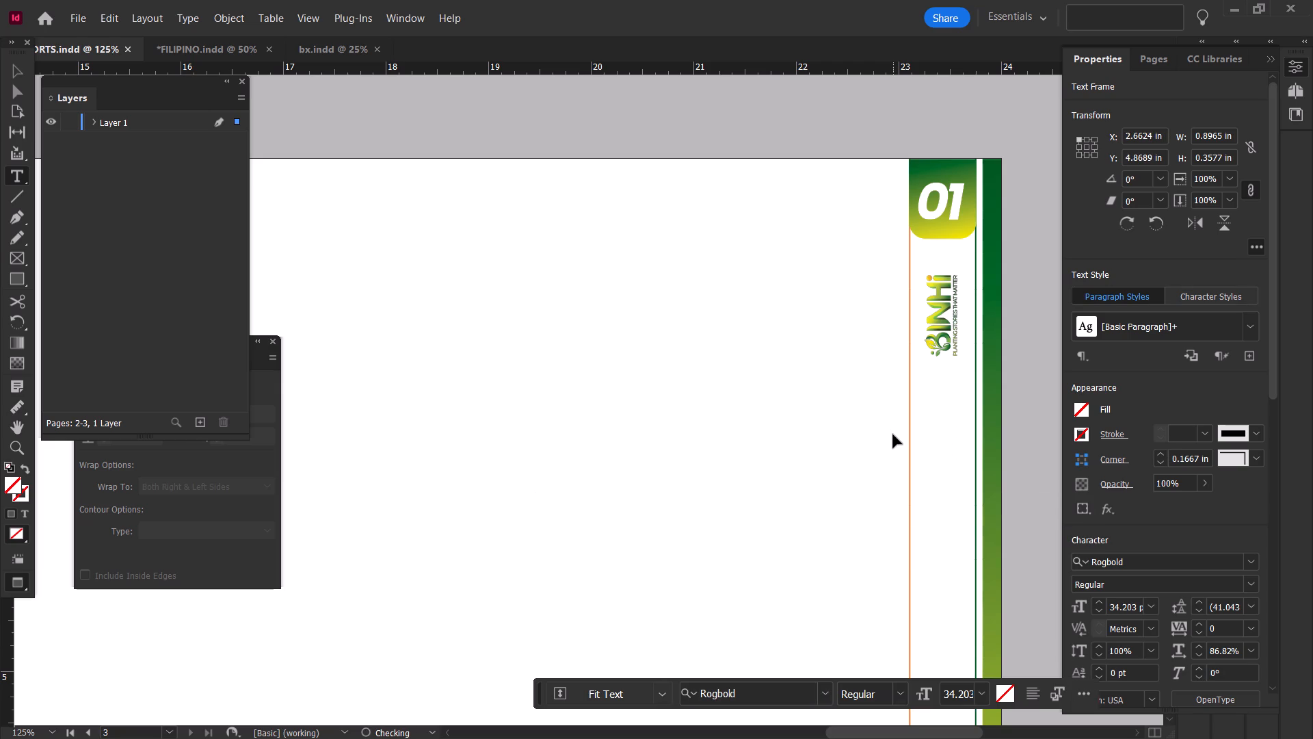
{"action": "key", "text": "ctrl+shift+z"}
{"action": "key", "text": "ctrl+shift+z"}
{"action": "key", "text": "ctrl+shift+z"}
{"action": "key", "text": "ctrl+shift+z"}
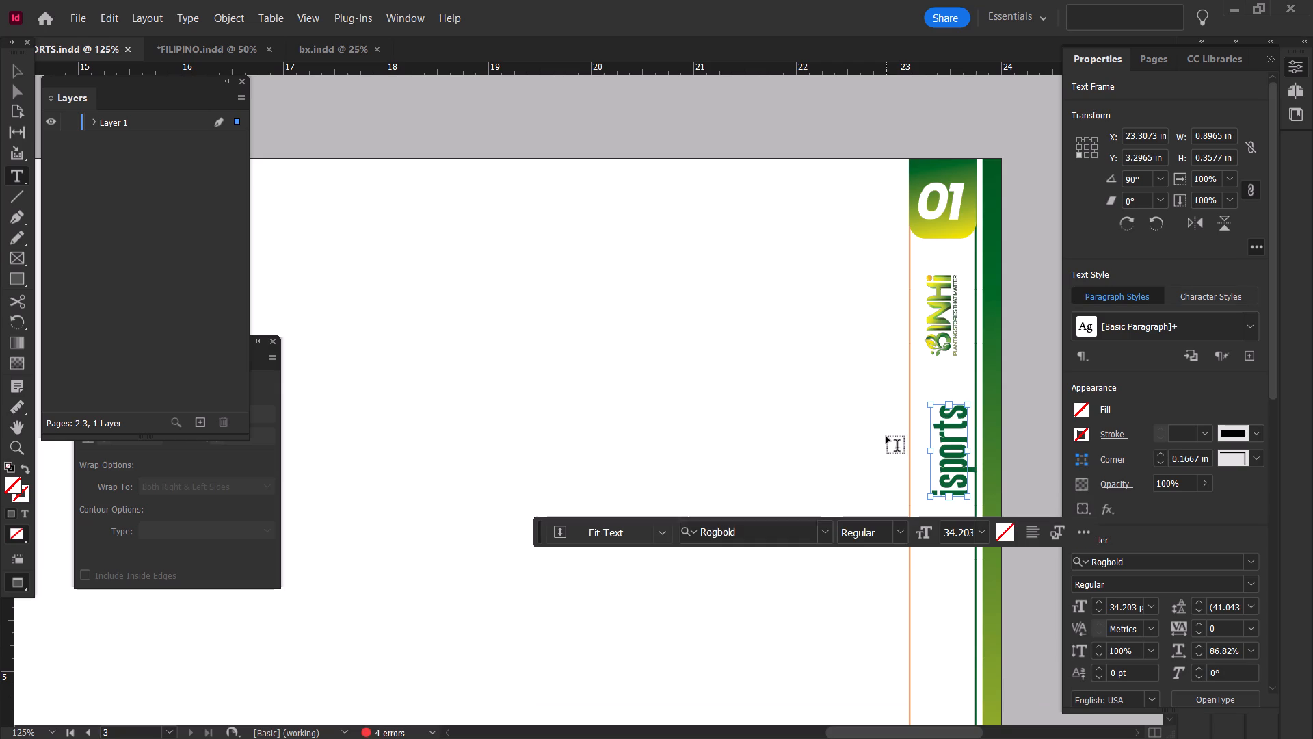
Try flipping page 3's isports heading by pulling its frame ends past each other over the BINHI logo, and cut the heading from the sidebar.
{"action": "left_click", "coordinate": [85, 651]}
{"action": "scroll", "coordinate": [444, 515], "scroll_direction": "down", "scroll_amount": 3, "text": "alt"}
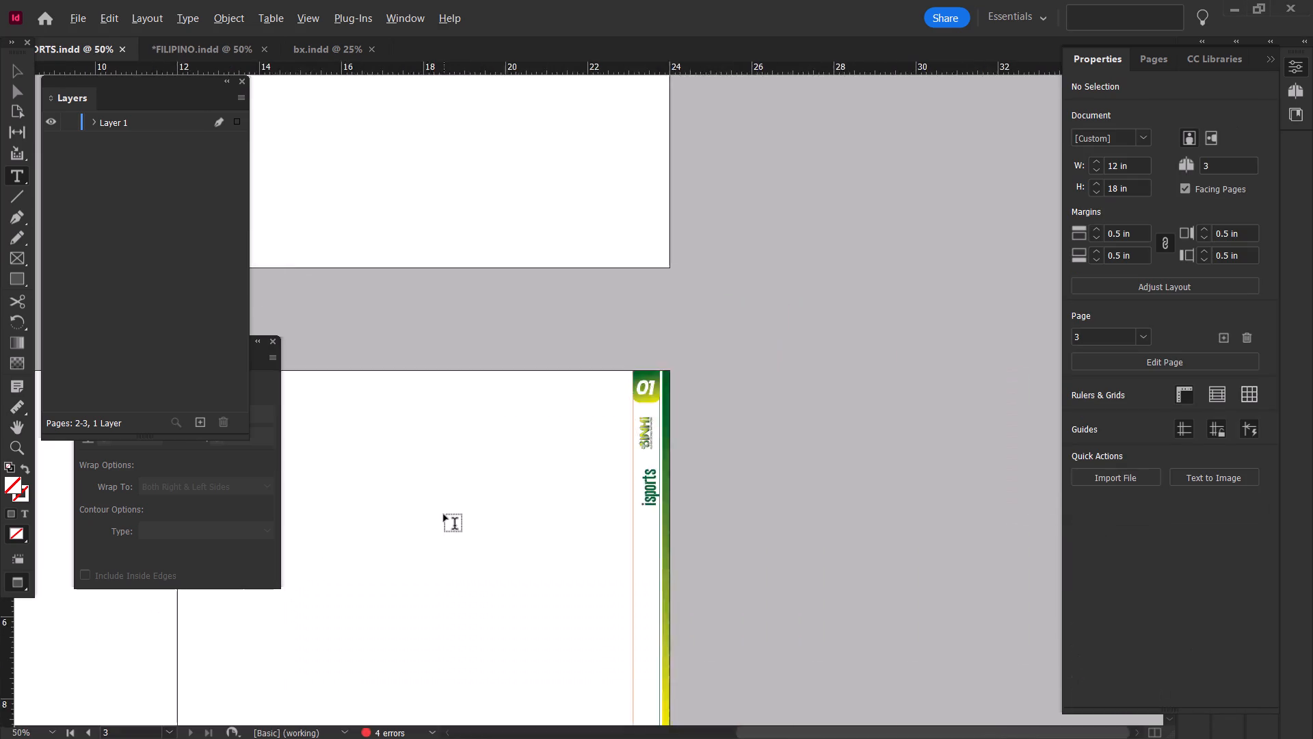
{"action": "scroll", "coordinate": [444, 515], "scroll_direction": "down", "scroll_amount": 1, "text": "alt"}
{"action": "scroll", "coordinate": [444, 515], "scroll_direction": "up", "scroll_amount": 2, "text": "ctrl"}
{"action": "scroll", "coordinate": [313, 487], "scroll_direction": "up", "scroll_amount": 1, "text": "ctrl+alt"}
{"action": "scroll", "coordinate": [522, 437], "scroll_direction": "up", "scroll_amount": 1, "text": "ctrl+alt"}
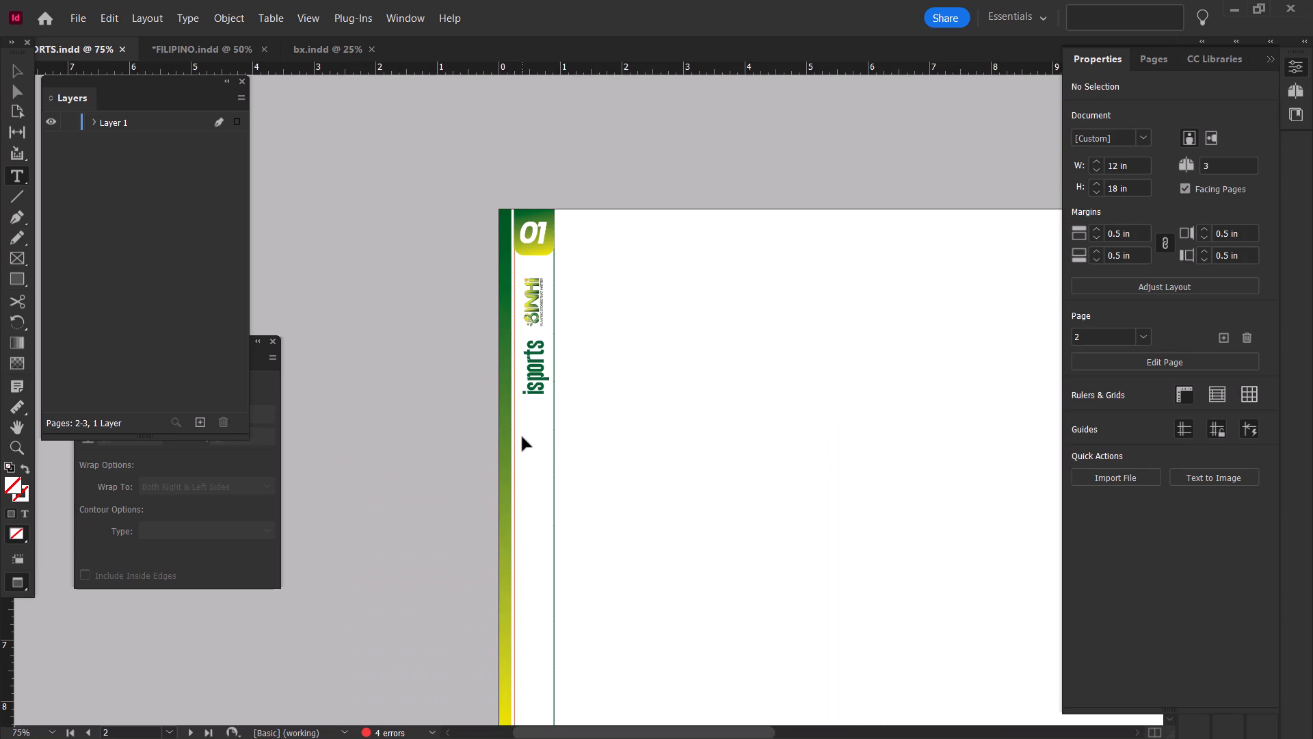
{"action": "scroll", "coordinate": [523, 437], "scroll_direction": "down", "scroll_amount": 11, "text": "ctrl"}
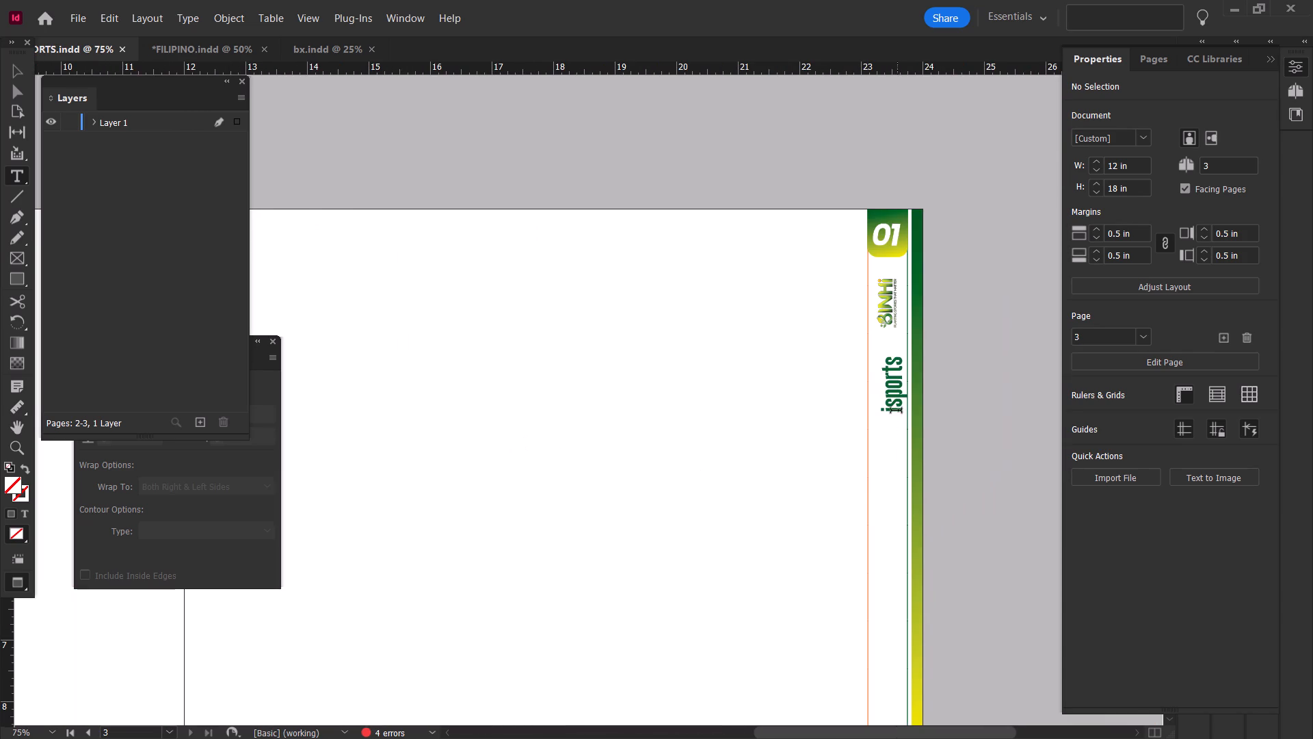
{"action": "left_click", "coordinate": [14, 70]}
{"action": "left_click", "coordinate": [884, 391]}
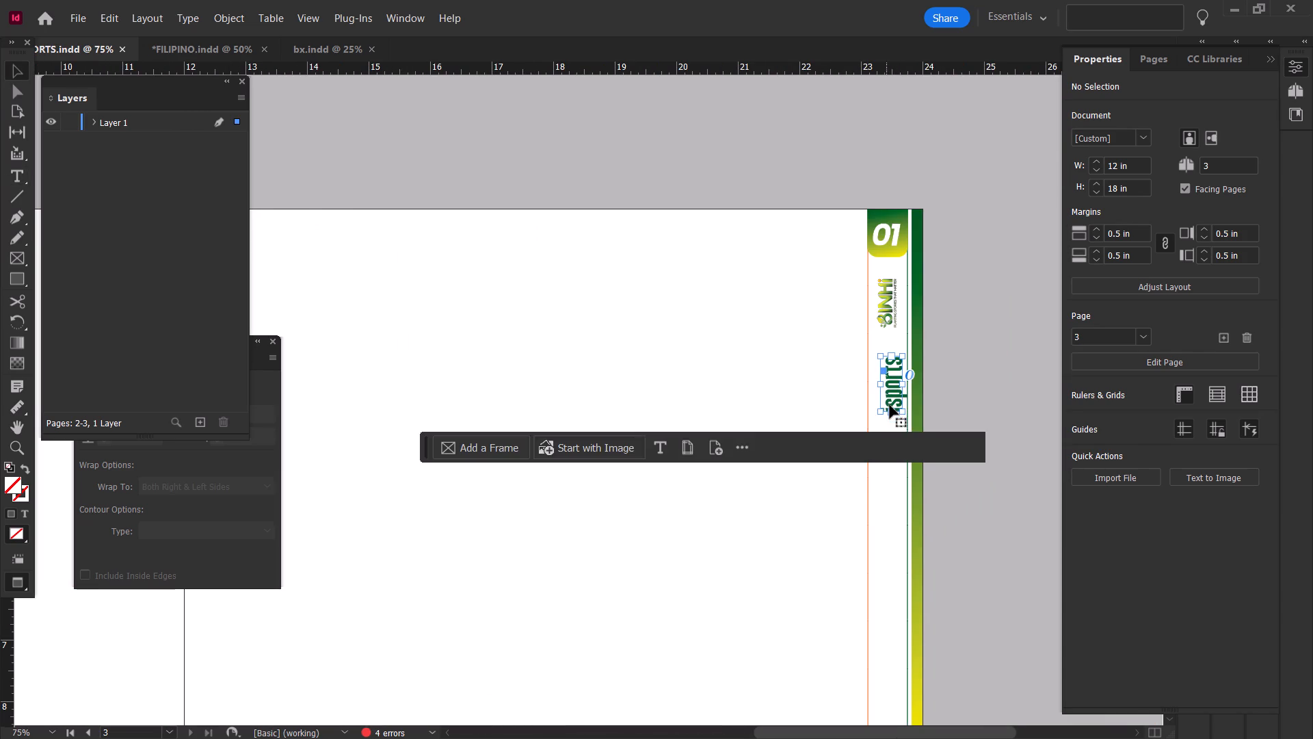
{"action": "scroll", "coordinate": [893, 413], "scroll_direction": "up", "scroll_amount": 1, "text": "ctrl+alt"}
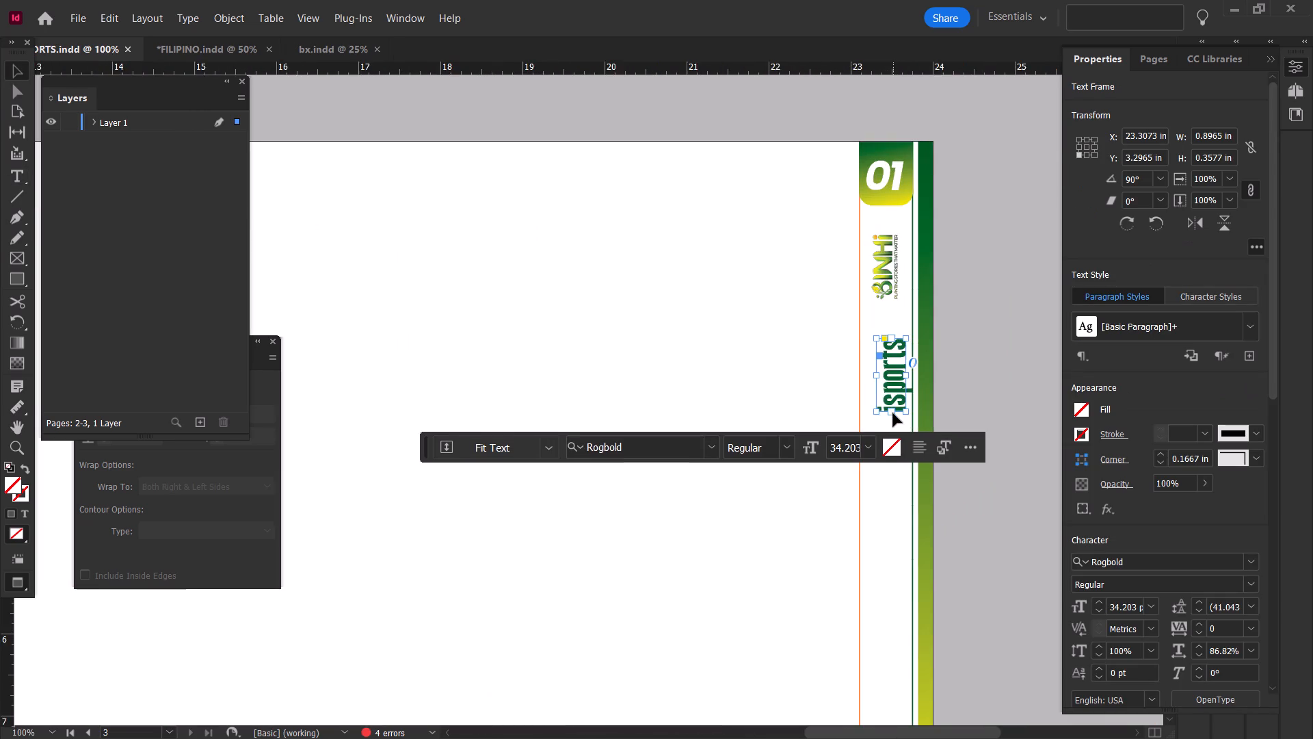
{"action": "scroll", "coordinate": [893, 413], "scroll_direction": "up", "scroll_amount": 1, "text": "ctrl+alt"}
{"action": "scroll", "coordinate": [902, 410], "scroll_direction": "up", "scroll_amount": 3, "text": "alt"}
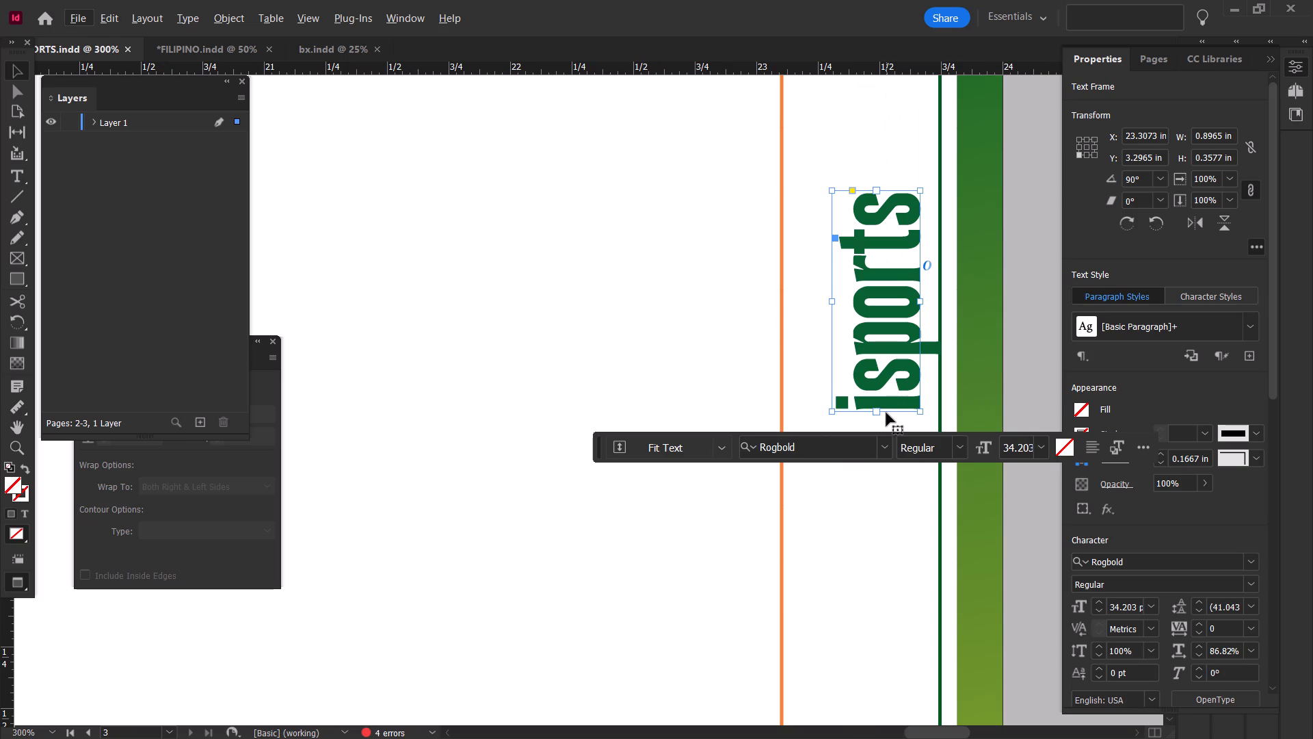
{"action": "left_click_drag", "start_coordinate": [876, 409], "coordinate": [882, 64]}
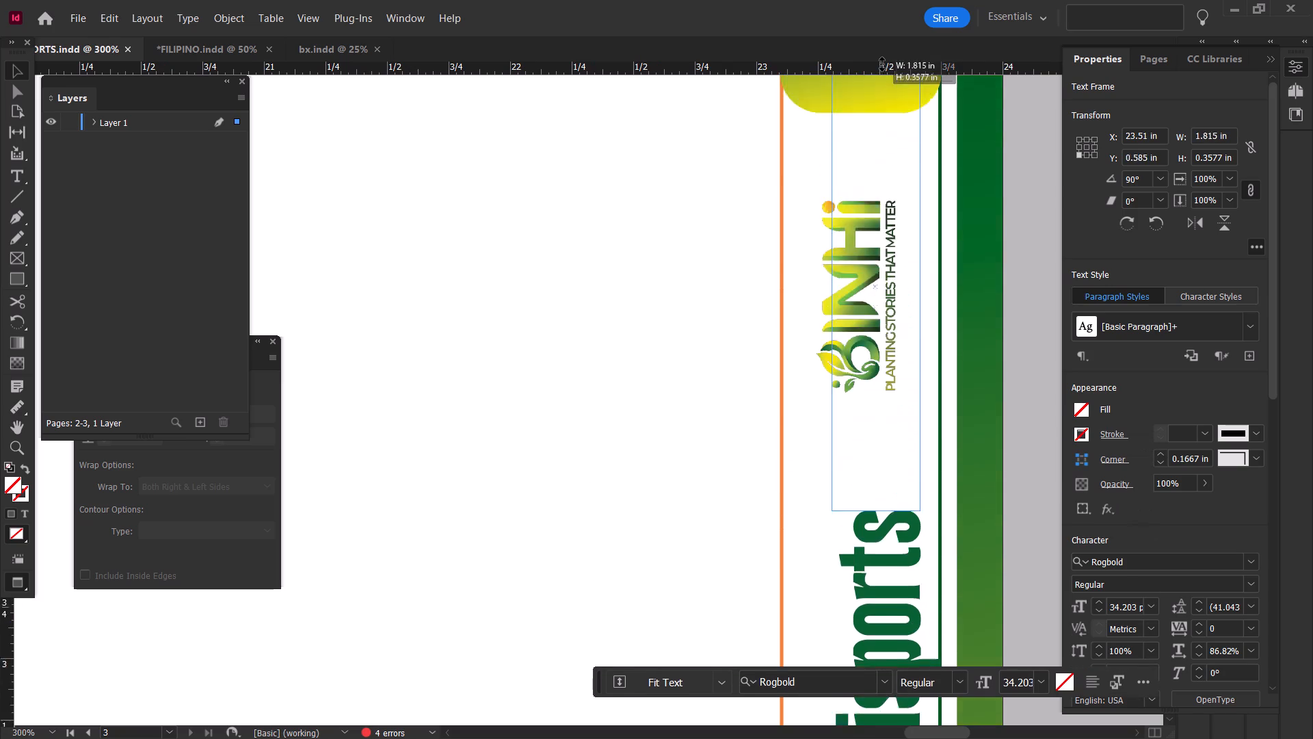
{"action": "left_click_drag", "start_coordinate": [882, 64], "coordinate": [882, 70]}
{"action": "scroll", "coordinate": [888, 189], "scroll_direction": "down", "scroll_amount": 1}
{"action": "left_click_drag", "start_coordinate": [882, 167], "coordinate": [866, 666]}
{"action": "left_click_drag", "start_coordinate": [879, 144], "coordinate": [834, 656]}
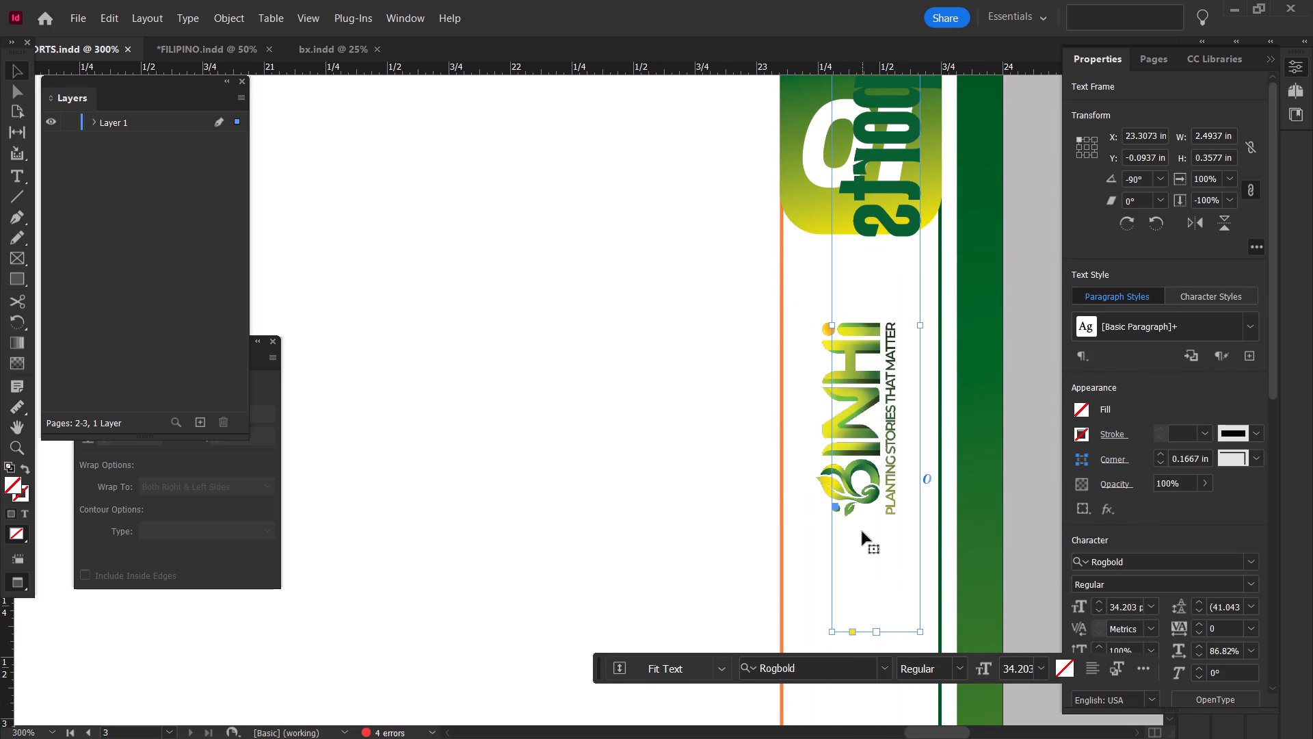
{"action": "key", "text": "ctrl+x"}
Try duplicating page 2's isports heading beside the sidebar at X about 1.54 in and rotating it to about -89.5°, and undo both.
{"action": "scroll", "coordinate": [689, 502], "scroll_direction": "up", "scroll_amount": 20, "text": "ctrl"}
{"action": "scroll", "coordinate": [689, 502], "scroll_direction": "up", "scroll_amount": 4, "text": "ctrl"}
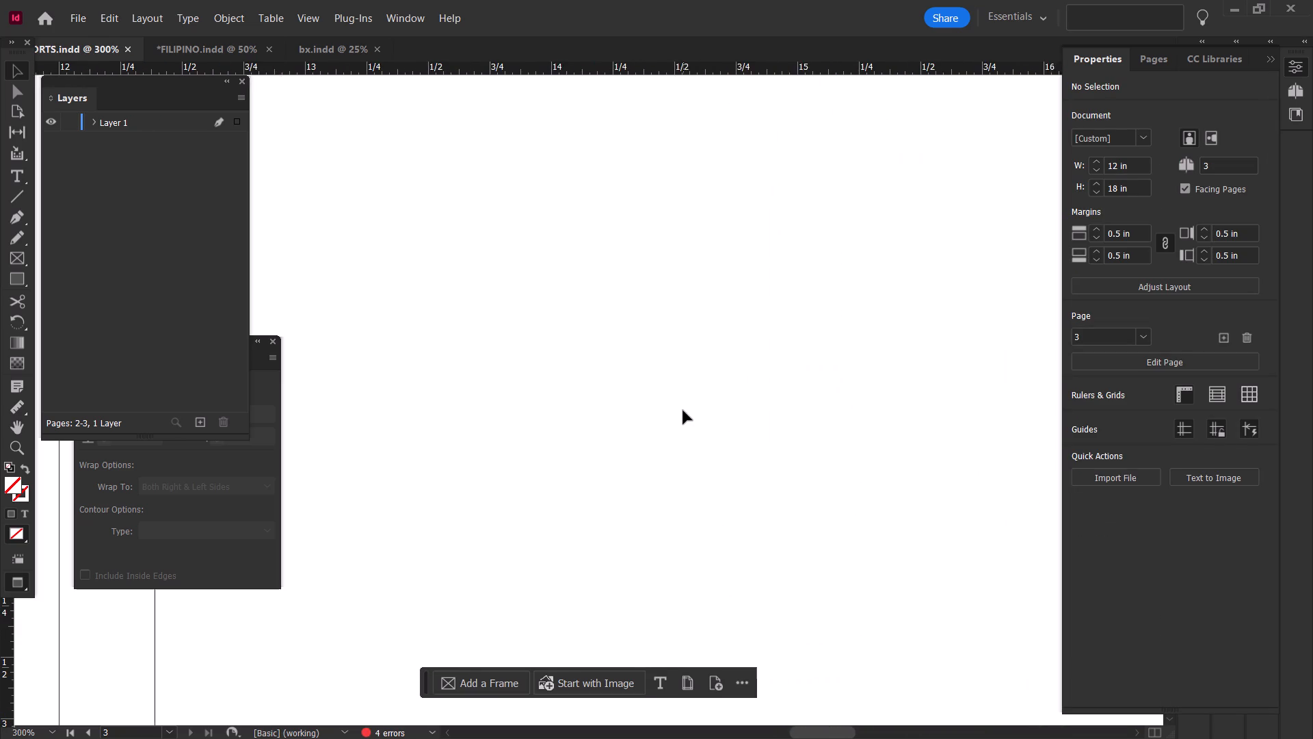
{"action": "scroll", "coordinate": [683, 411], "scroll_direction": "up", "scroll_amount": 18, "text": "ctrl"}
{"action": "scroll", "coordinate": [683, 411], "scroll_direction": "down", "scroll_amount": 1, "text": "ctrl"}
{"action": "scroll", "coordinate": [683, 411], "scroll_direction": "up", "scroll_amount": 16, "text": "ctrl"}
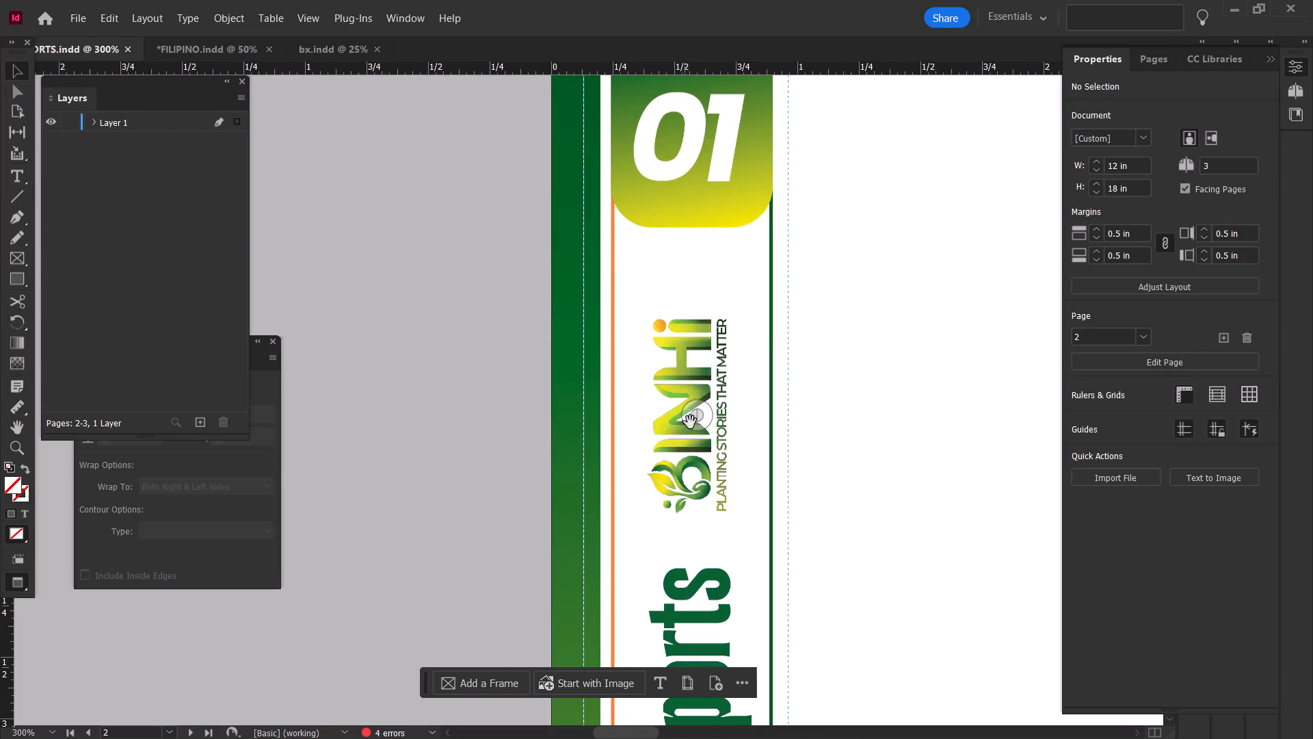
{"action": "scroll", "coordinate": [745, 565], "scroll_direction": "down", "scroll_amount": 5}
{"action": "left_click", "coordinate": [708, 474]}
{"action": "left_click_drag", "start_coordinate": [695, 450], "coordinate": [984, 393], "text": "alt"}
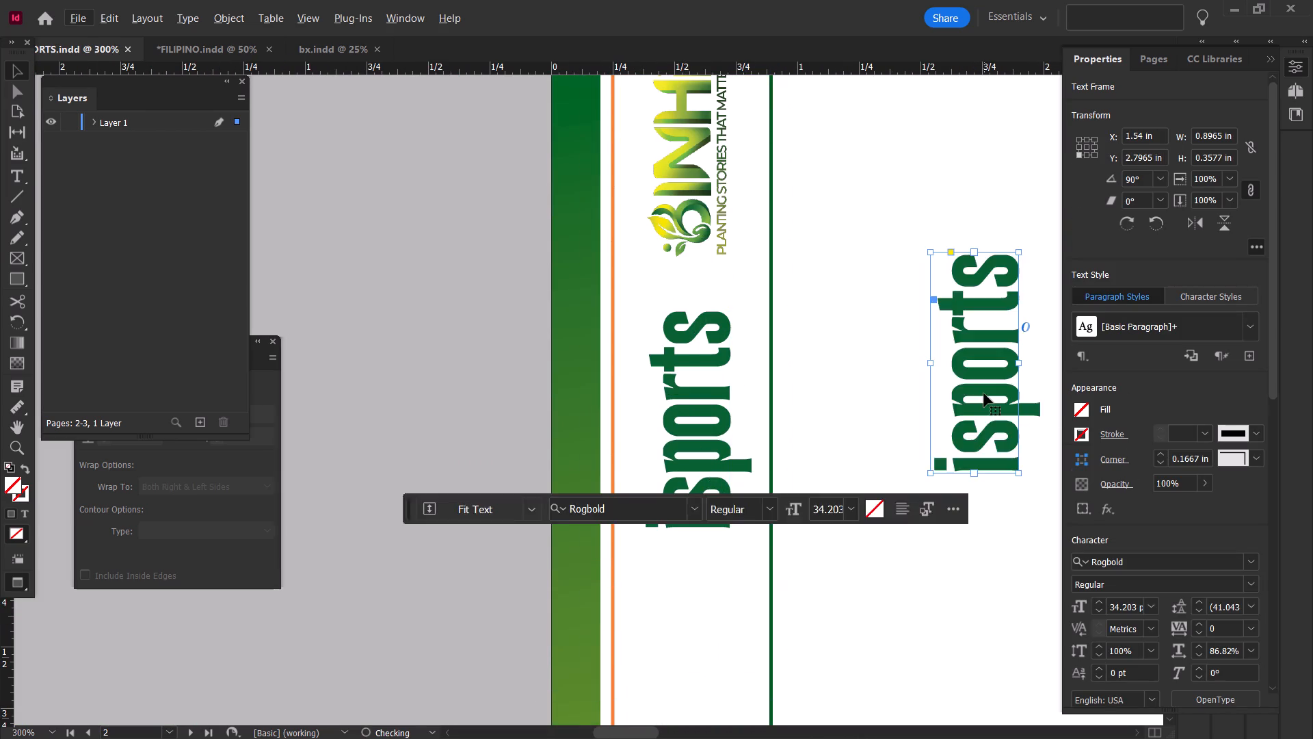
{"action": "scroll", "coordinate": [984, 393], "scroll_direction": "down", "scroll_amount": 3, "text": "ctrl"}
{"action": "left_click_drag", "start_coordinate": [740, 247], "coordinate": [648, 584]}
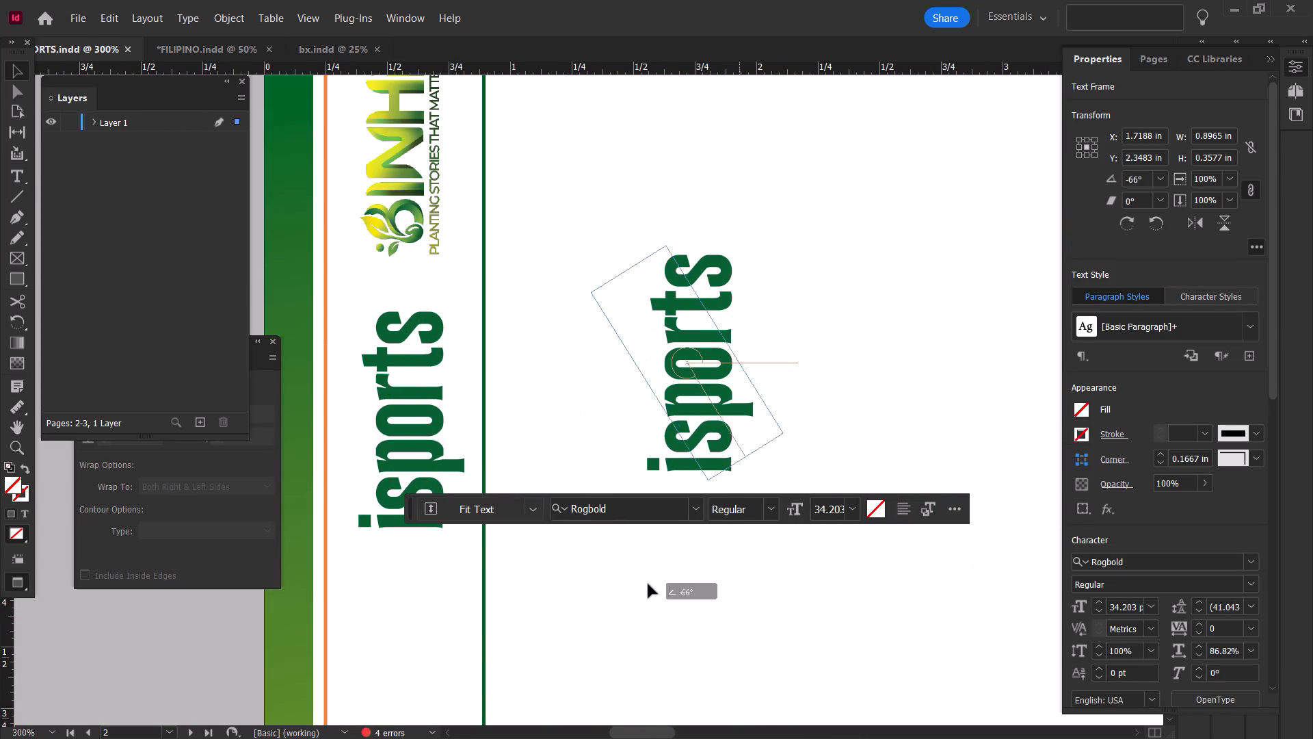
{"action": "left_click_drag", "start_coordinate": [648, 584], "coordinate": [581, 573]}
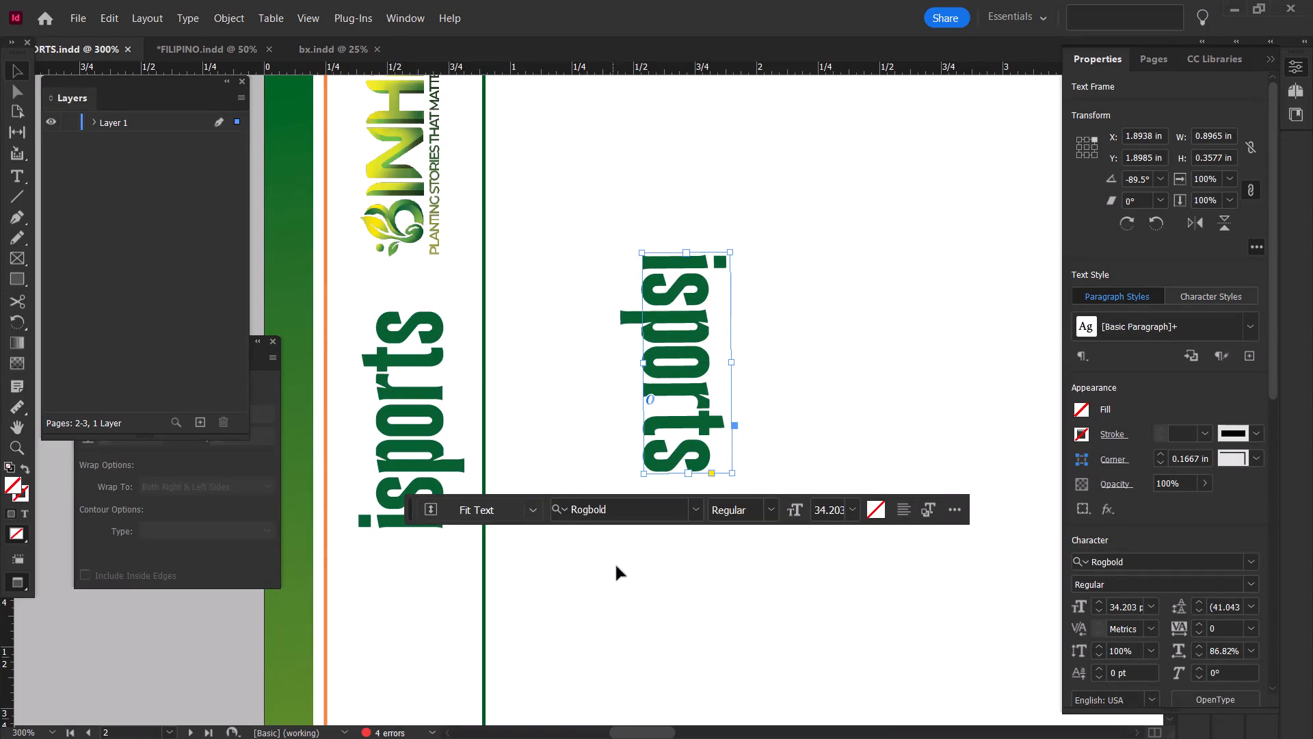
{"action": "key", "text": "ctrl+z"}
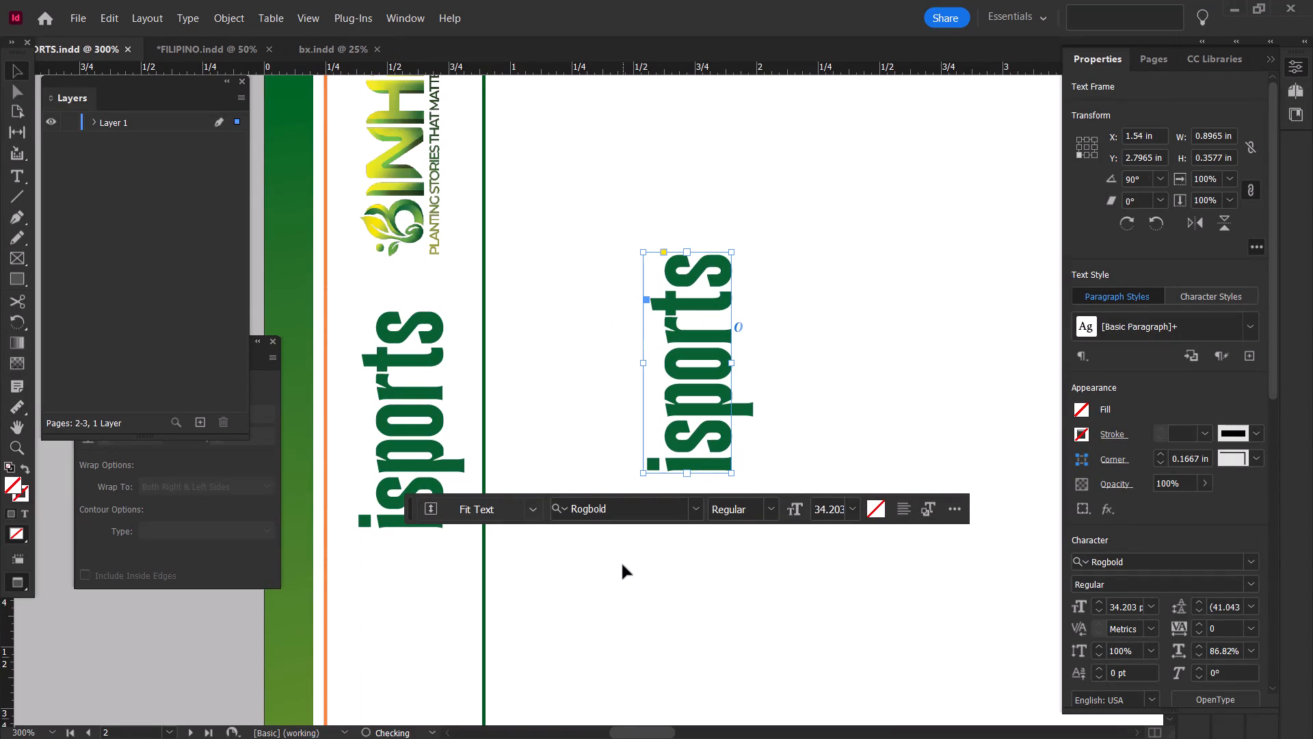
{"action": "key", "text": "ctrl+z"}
Duplicate page 2's isports heading beside the sidebar at X about 1.84 in, Y about 2.95 in, and rotate the copy to -89°.
{"action": "left_click_drag", "start_coordinate": [403, 461], "coordinate": [767, 442]}
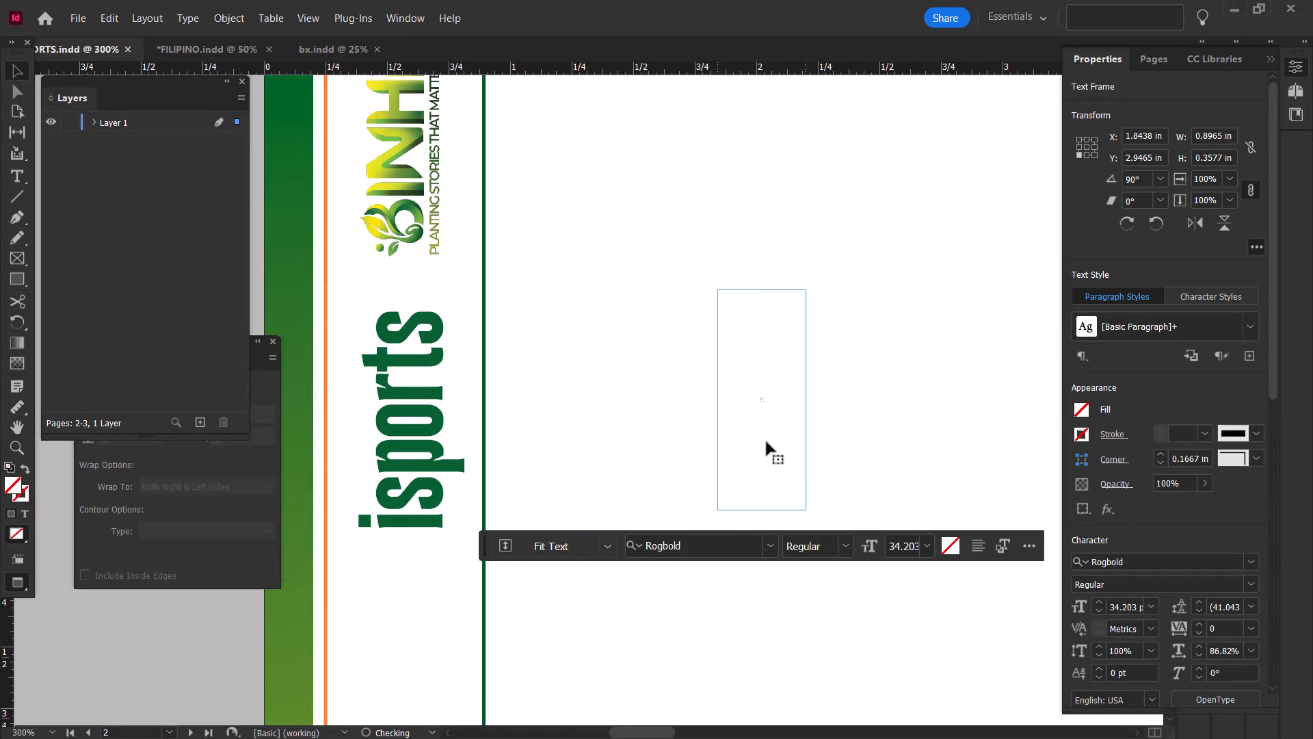
{"action": "left_click_drag", "start_coordinate": [813, 280], "coordinate": [641, 597]}
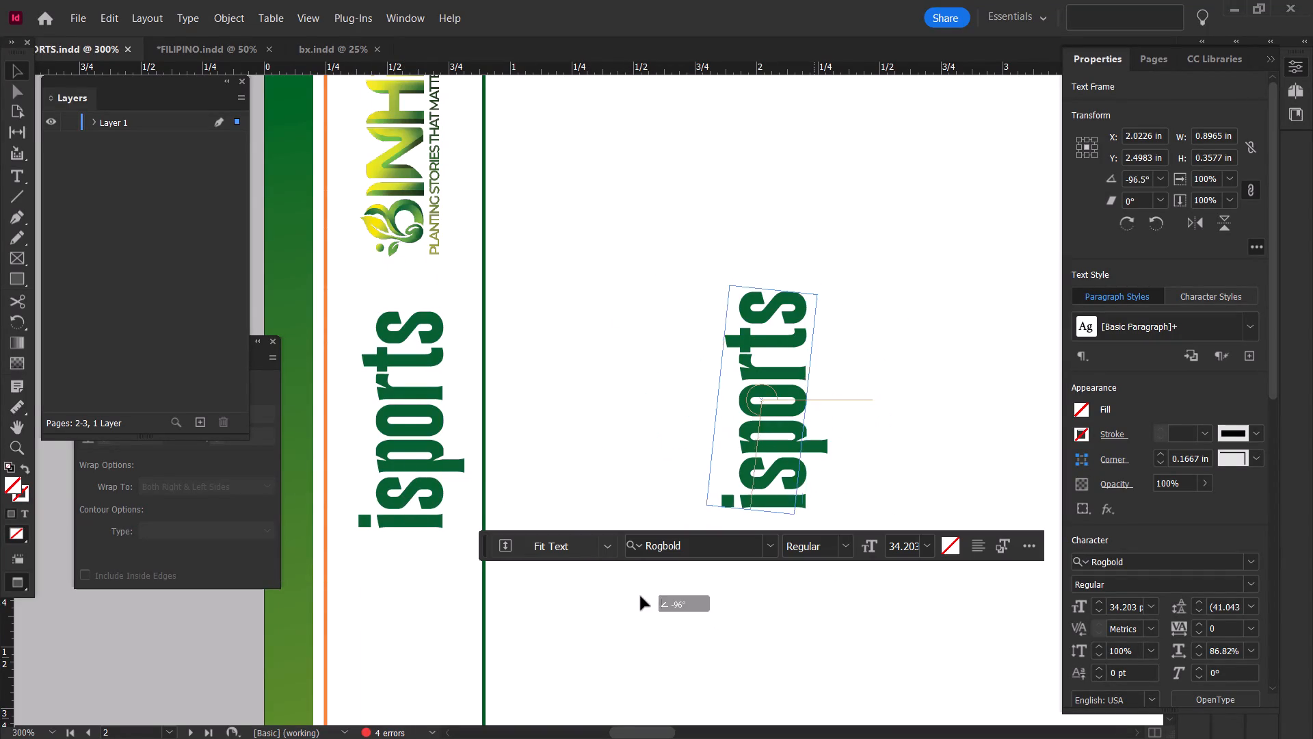
{"action": "left_click_drag", "start_coordinate": [641, 597], "coordinate": [651, 645]}
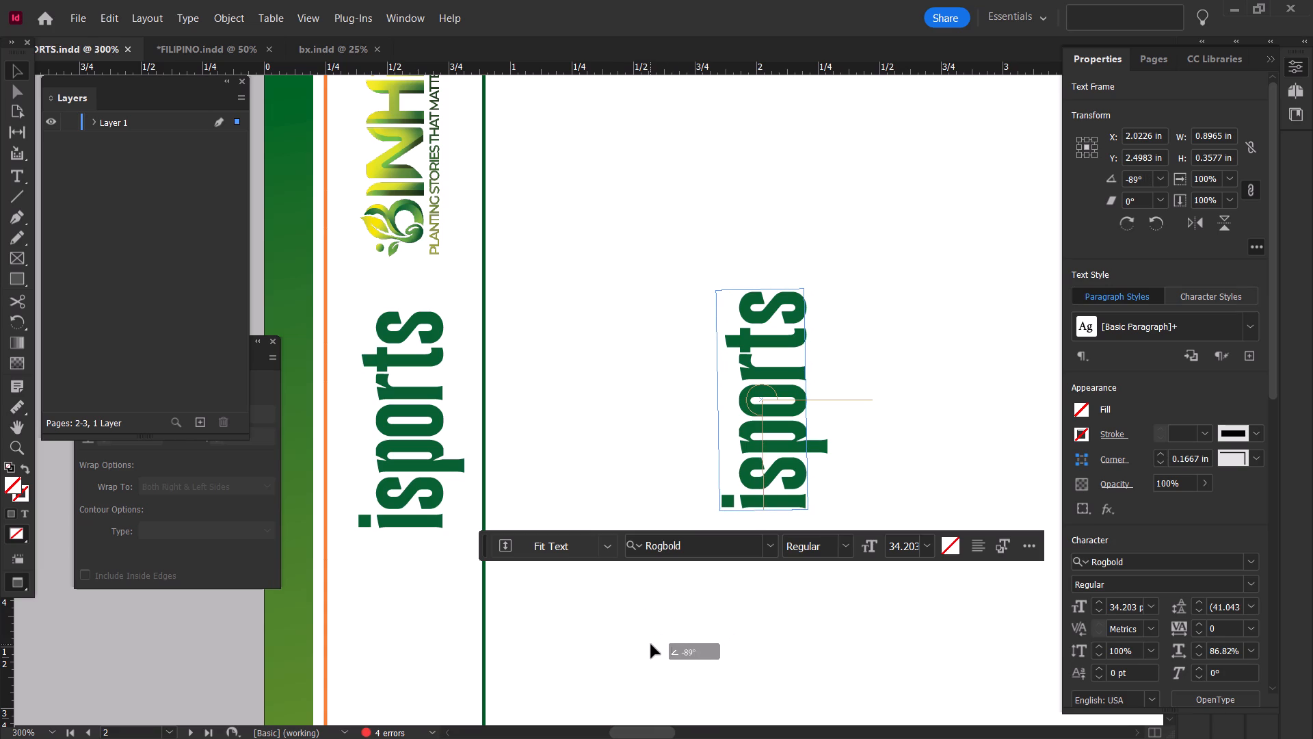
{"action": "left_click_drag", "start_coordinate": [651, 645], "coordinate": [647, 653]}
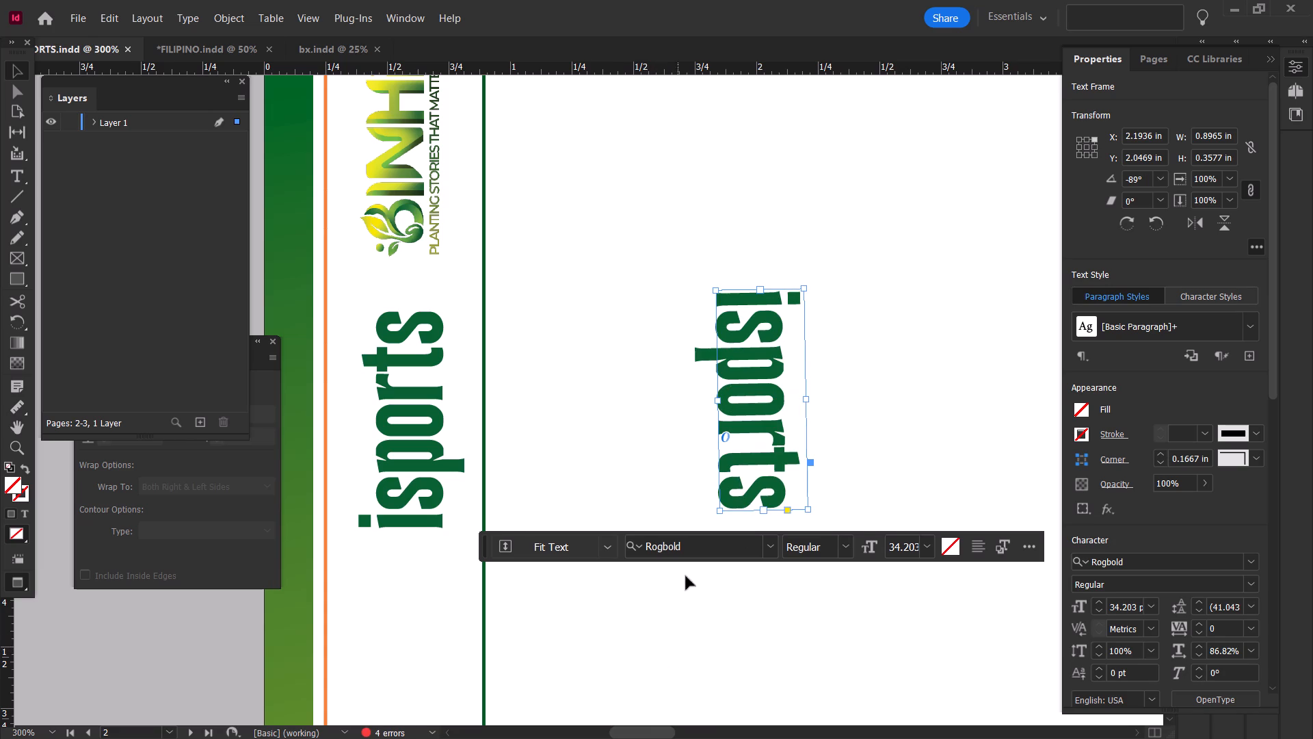
{"action": "left_click_drag", "start_coordinate": [816, 515], "coordinate": [821, 530]}
{"action": "key", "text": "ctrl+z"}
{"action": "left_click", "coordinate": [833, 487]}
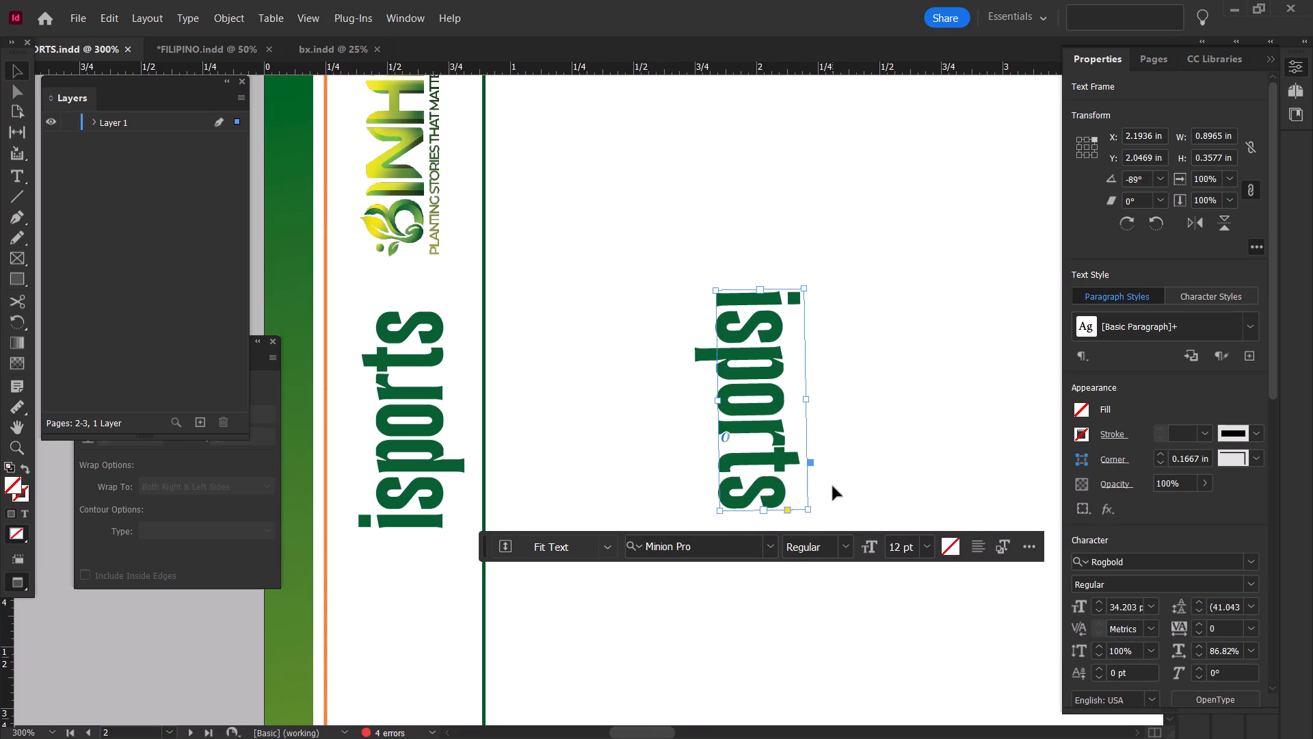
Cut the rotated isports heading copy from page 2 and paste it onto page 3.
{"action": "left_click", "coordinate": [752, 441]}
{"action": "scroll", "coordinate": [772, 414], "scroll_direction": "down", "scroll_amount": 3, "text": "ctrl"}
{"action": "key", "text": "ctrl+x"}
{"action": "scroll", "coordinate": [791, 380], "scroll_direction": "down", "scroll_amount": 4, "text": "ctrl"}
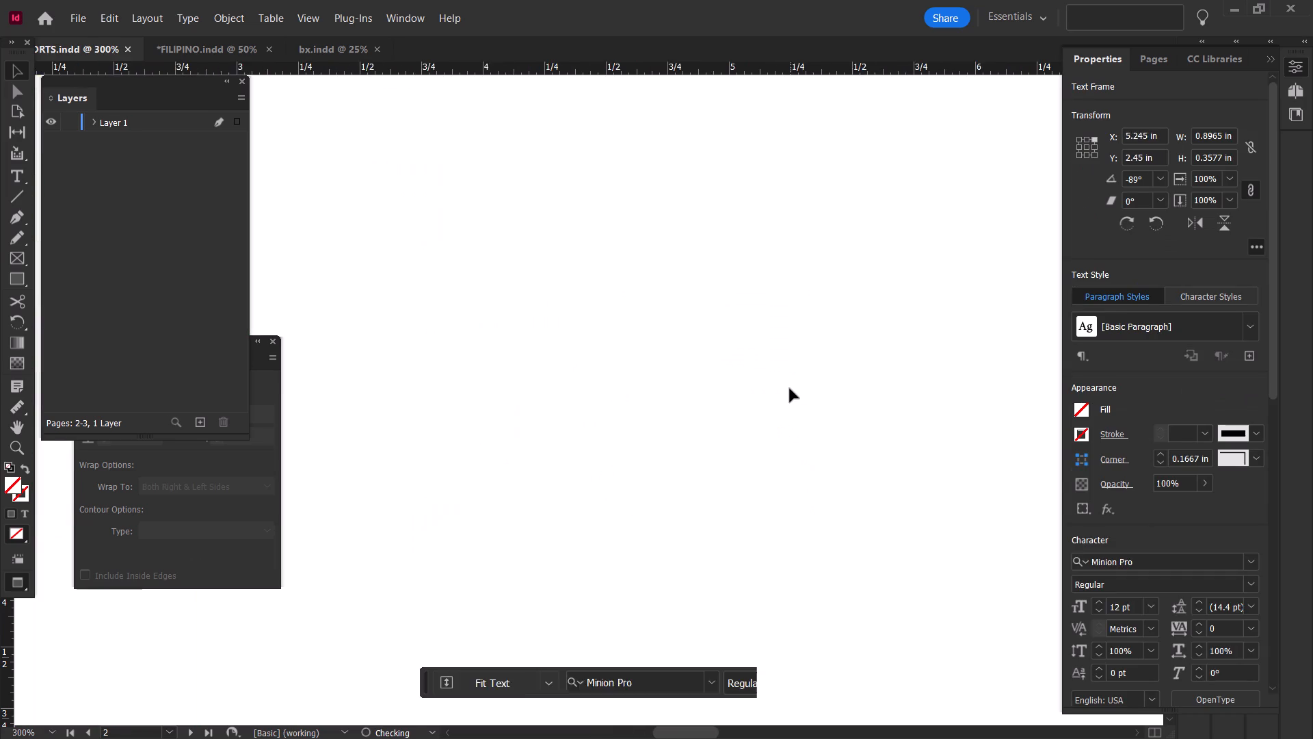
{"action": "scroll", "coordinate": [790, 389], "scroll_direction": "down", "scroll_amount": 19, "text": "ctrl"}
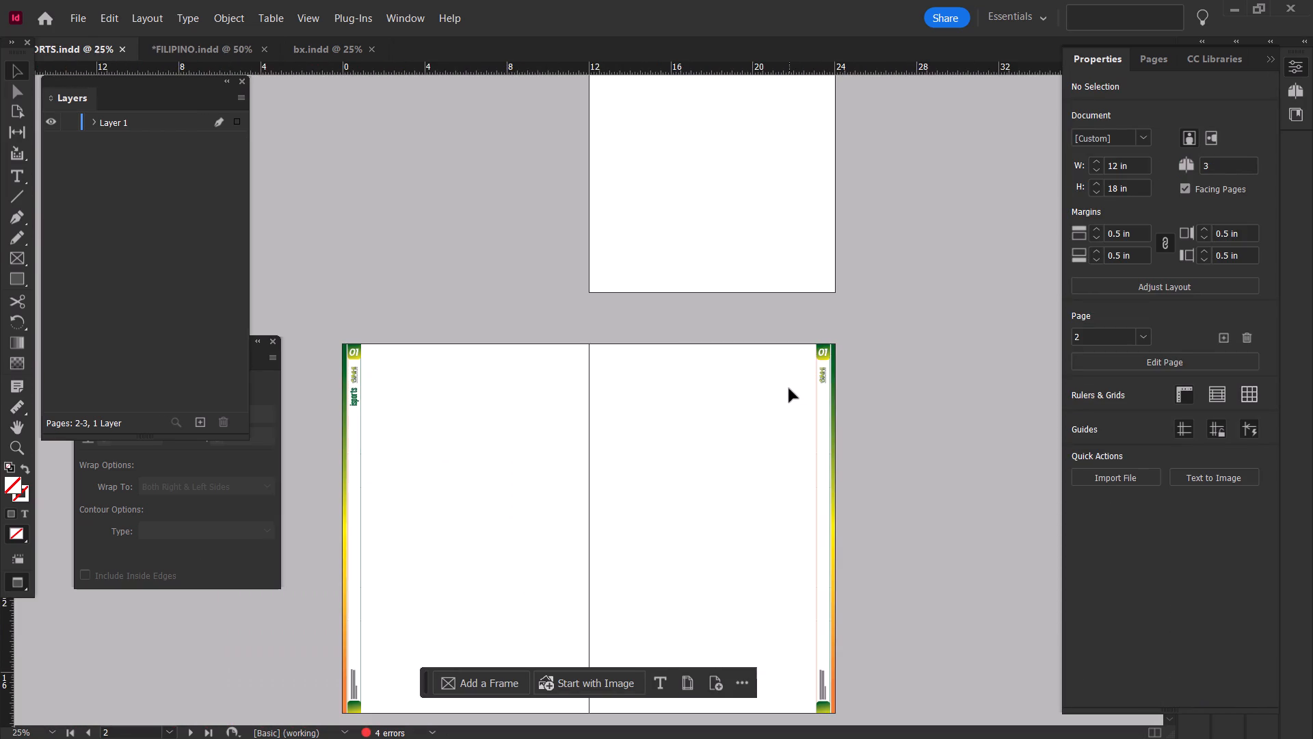
{"action": "scroll", "coordinate": [838, 430], "scroll_direction": "up", "scroll_amount": 1, "text": "alt"}
{"action": "scroll", "coordinate": [838, 430], "scroll_direction": "down", "scroll_amount": 4, "text": "ctrl"}
{"action": "key", "text": "ctrl+v"}
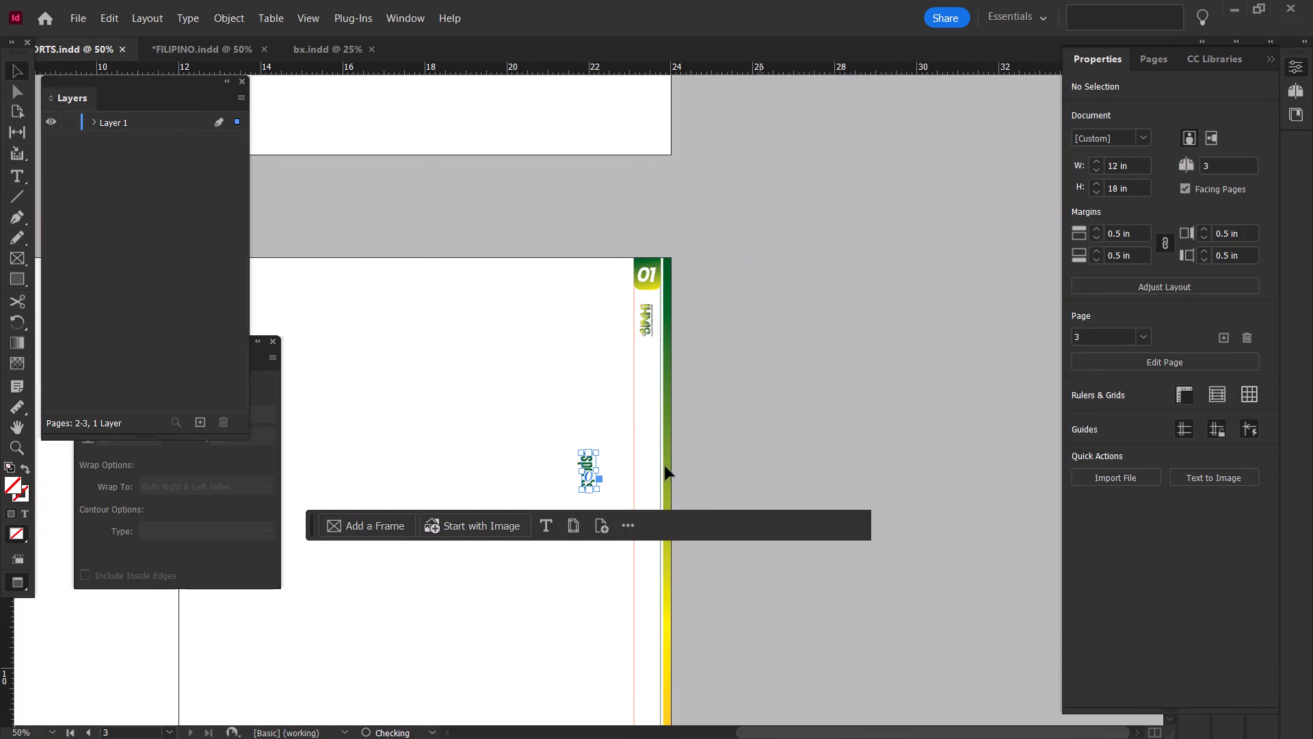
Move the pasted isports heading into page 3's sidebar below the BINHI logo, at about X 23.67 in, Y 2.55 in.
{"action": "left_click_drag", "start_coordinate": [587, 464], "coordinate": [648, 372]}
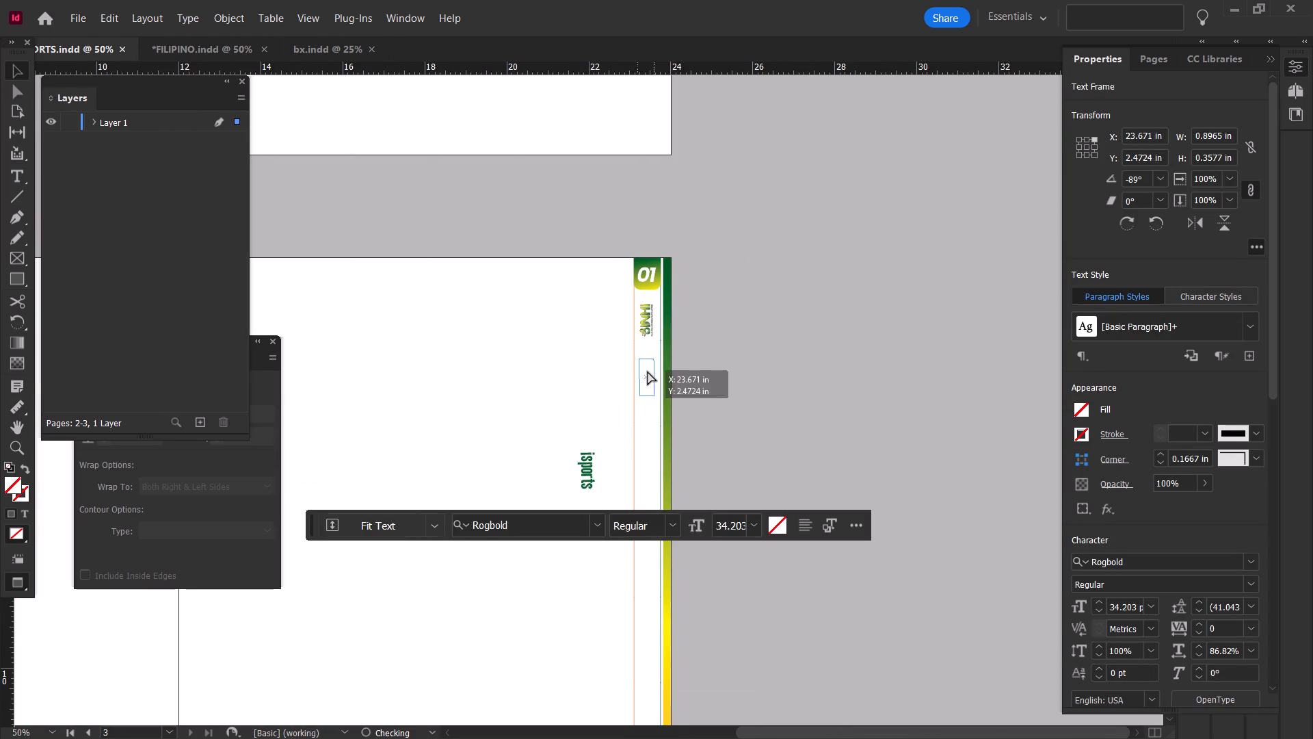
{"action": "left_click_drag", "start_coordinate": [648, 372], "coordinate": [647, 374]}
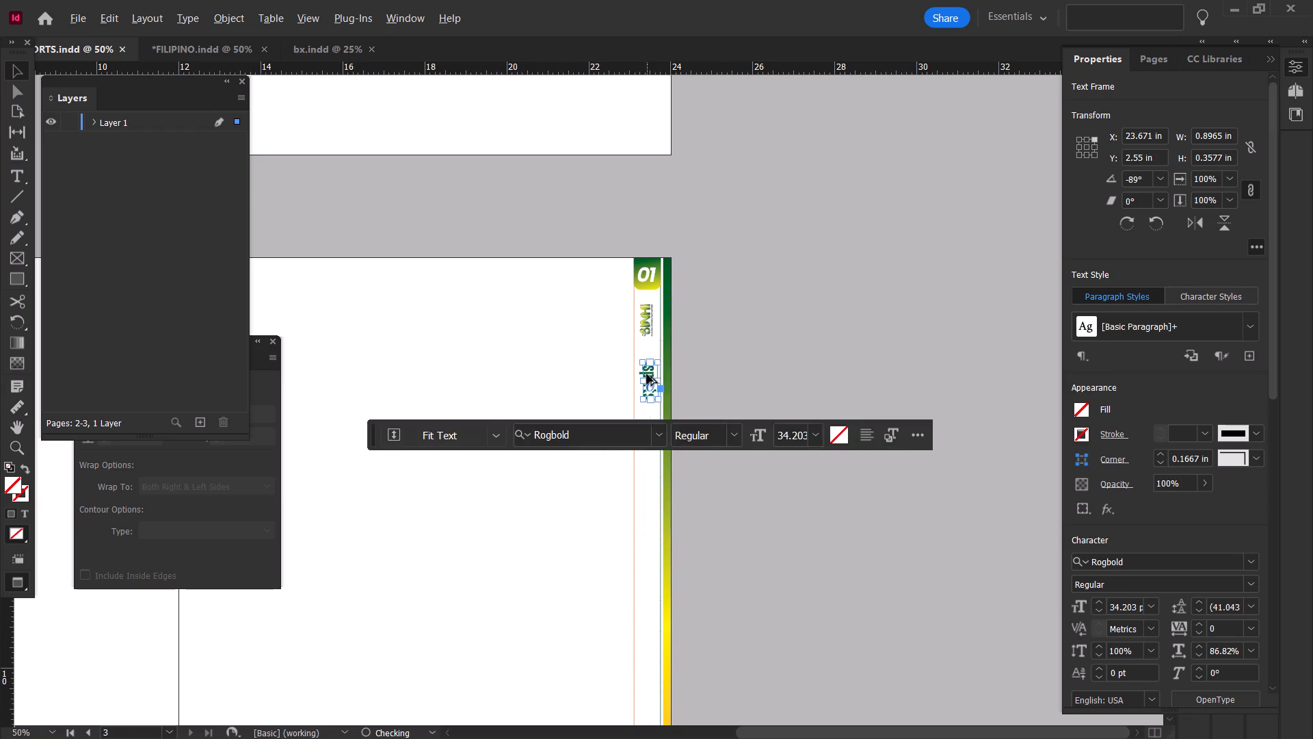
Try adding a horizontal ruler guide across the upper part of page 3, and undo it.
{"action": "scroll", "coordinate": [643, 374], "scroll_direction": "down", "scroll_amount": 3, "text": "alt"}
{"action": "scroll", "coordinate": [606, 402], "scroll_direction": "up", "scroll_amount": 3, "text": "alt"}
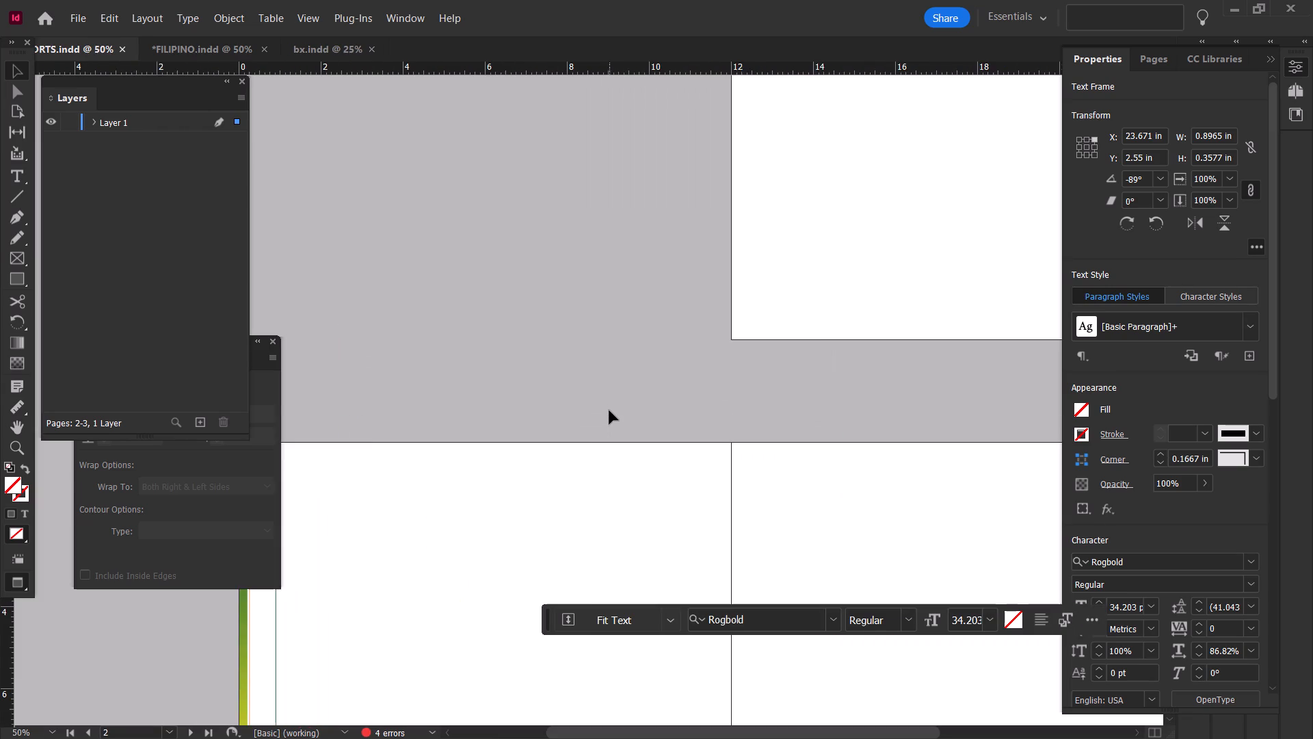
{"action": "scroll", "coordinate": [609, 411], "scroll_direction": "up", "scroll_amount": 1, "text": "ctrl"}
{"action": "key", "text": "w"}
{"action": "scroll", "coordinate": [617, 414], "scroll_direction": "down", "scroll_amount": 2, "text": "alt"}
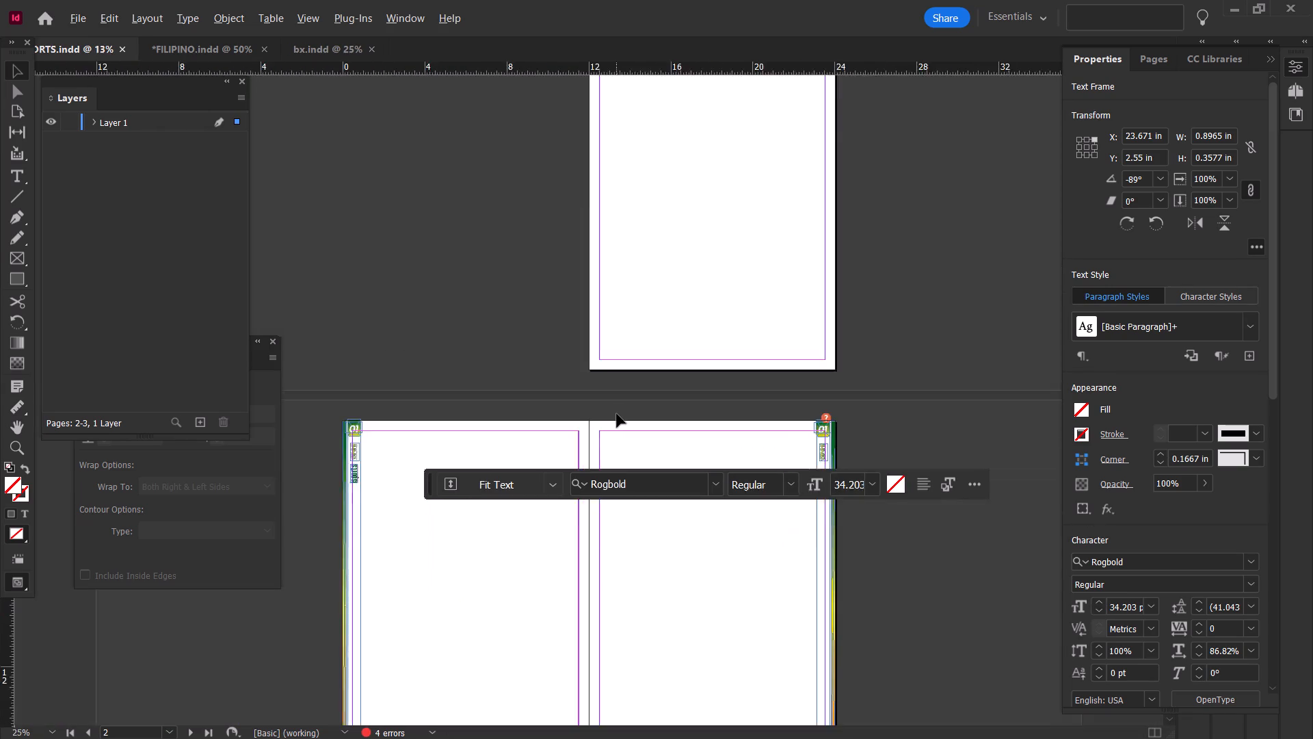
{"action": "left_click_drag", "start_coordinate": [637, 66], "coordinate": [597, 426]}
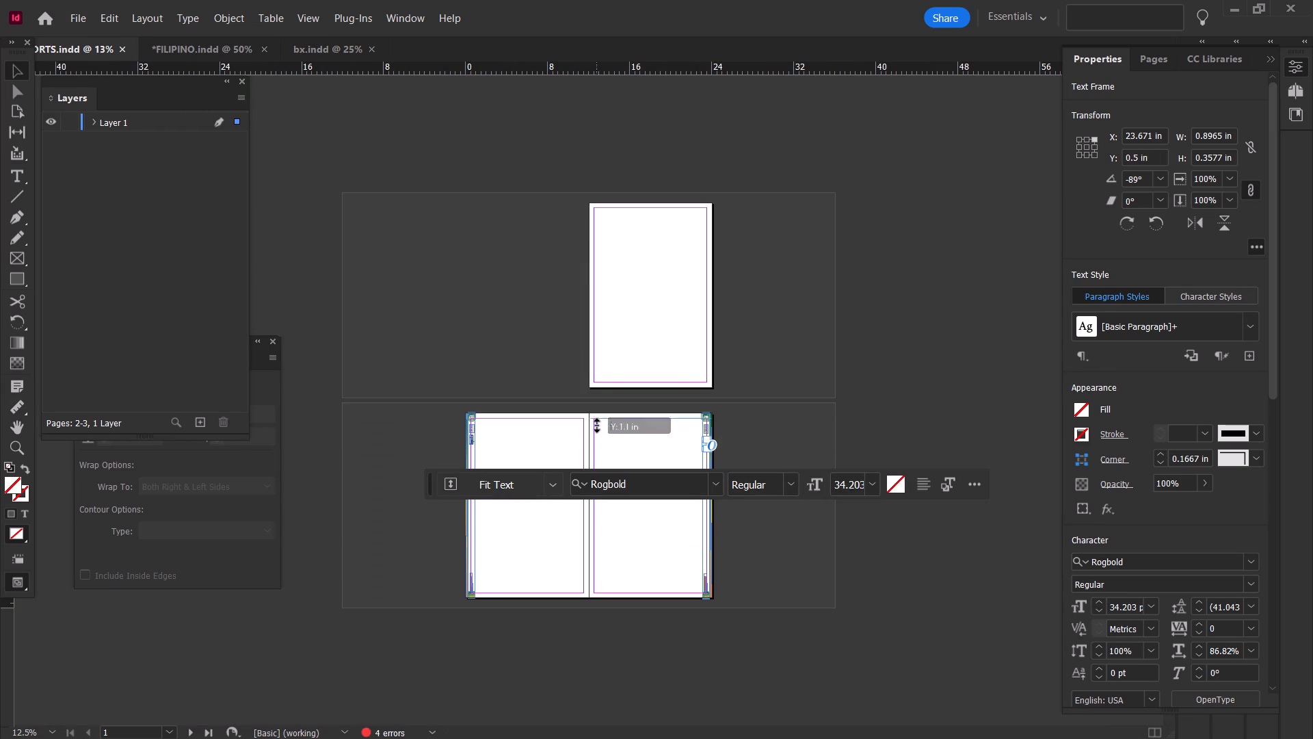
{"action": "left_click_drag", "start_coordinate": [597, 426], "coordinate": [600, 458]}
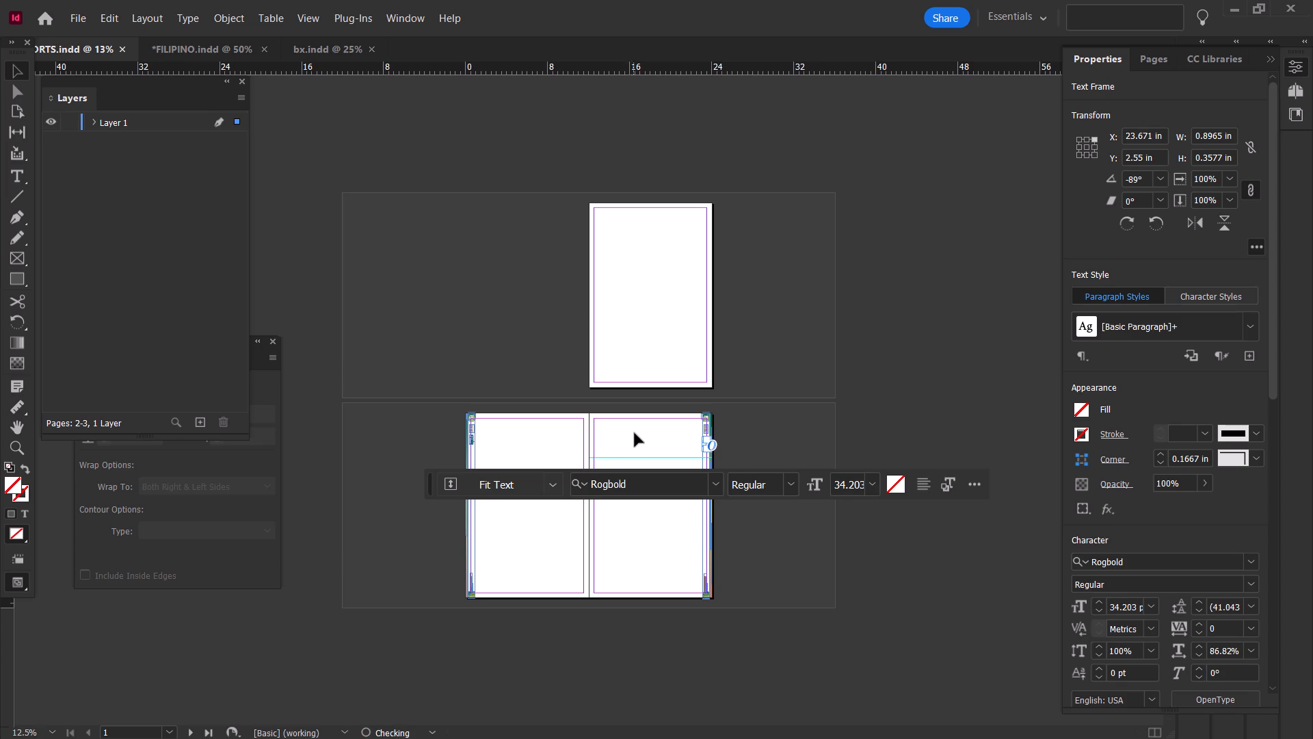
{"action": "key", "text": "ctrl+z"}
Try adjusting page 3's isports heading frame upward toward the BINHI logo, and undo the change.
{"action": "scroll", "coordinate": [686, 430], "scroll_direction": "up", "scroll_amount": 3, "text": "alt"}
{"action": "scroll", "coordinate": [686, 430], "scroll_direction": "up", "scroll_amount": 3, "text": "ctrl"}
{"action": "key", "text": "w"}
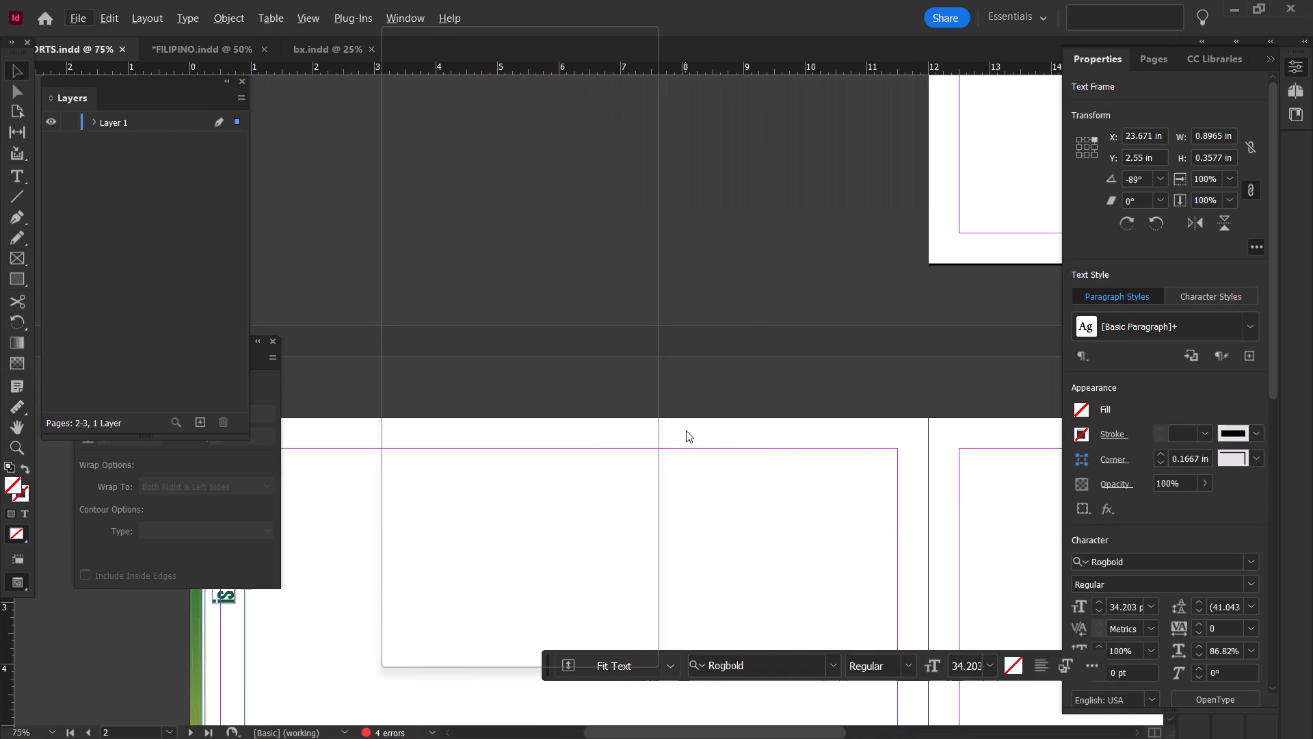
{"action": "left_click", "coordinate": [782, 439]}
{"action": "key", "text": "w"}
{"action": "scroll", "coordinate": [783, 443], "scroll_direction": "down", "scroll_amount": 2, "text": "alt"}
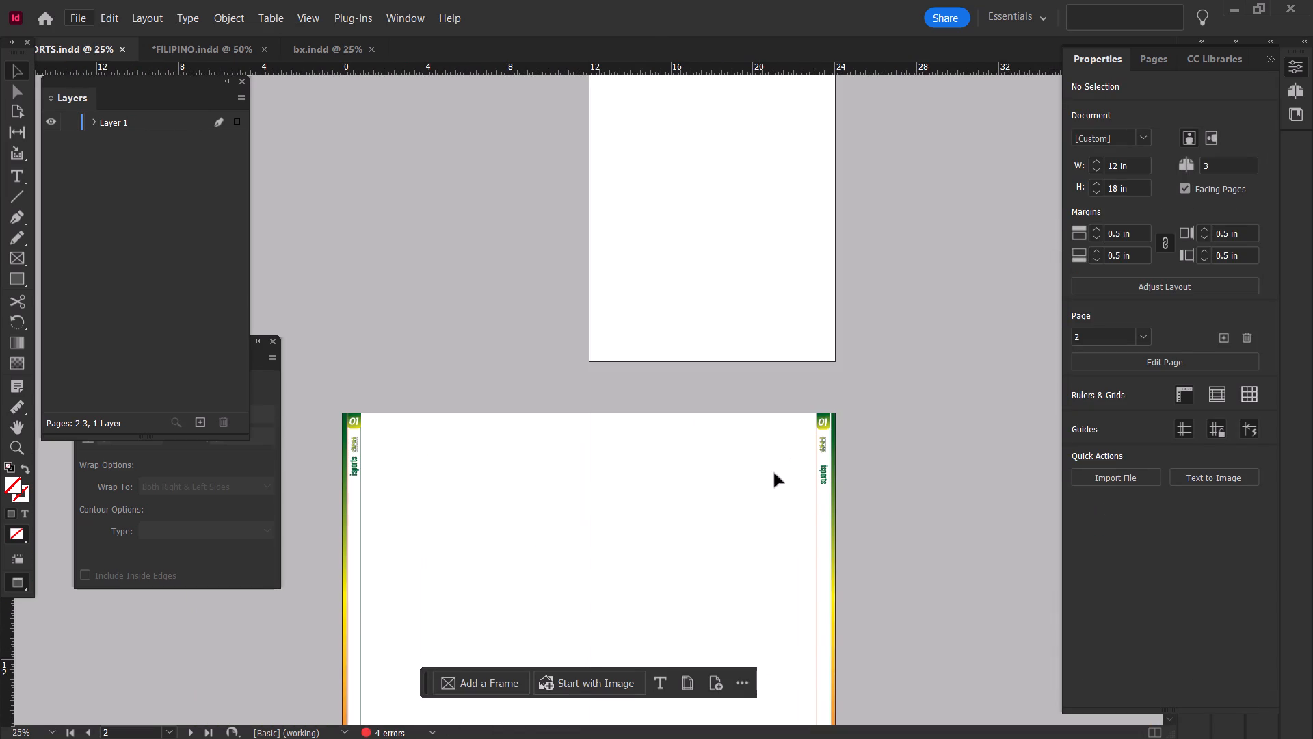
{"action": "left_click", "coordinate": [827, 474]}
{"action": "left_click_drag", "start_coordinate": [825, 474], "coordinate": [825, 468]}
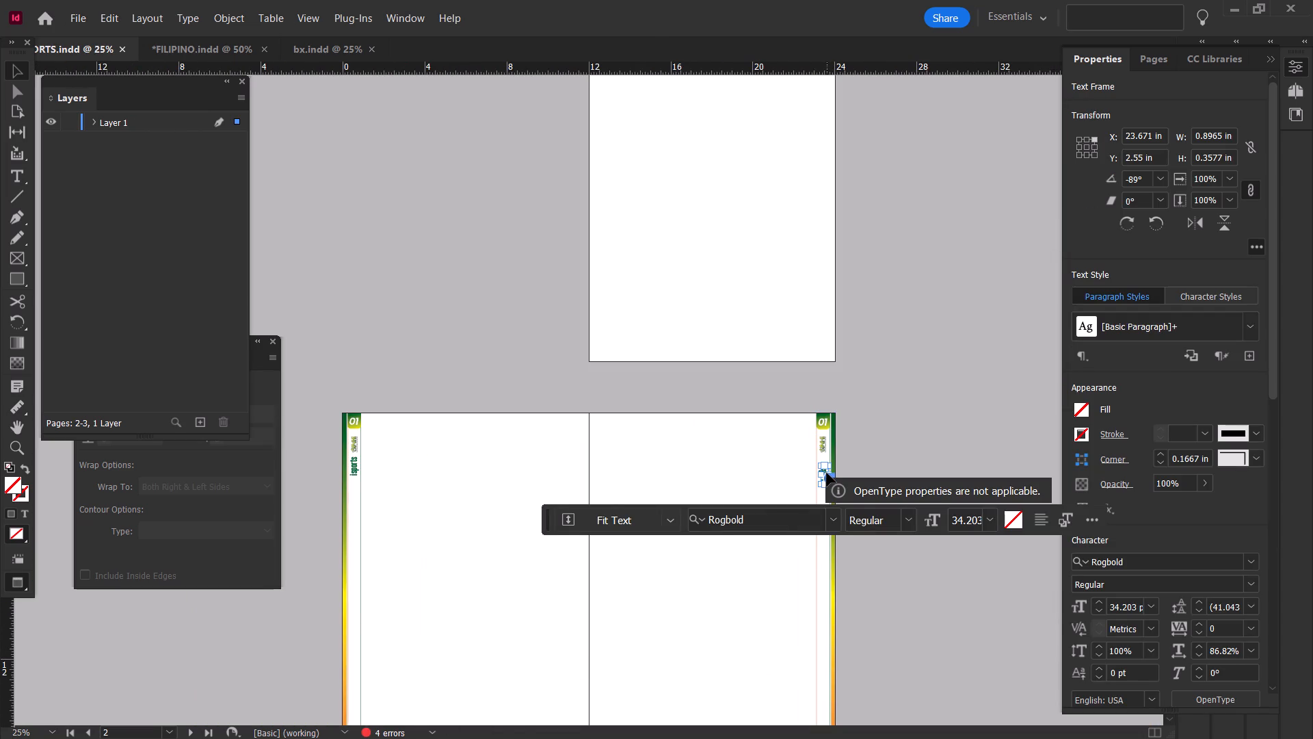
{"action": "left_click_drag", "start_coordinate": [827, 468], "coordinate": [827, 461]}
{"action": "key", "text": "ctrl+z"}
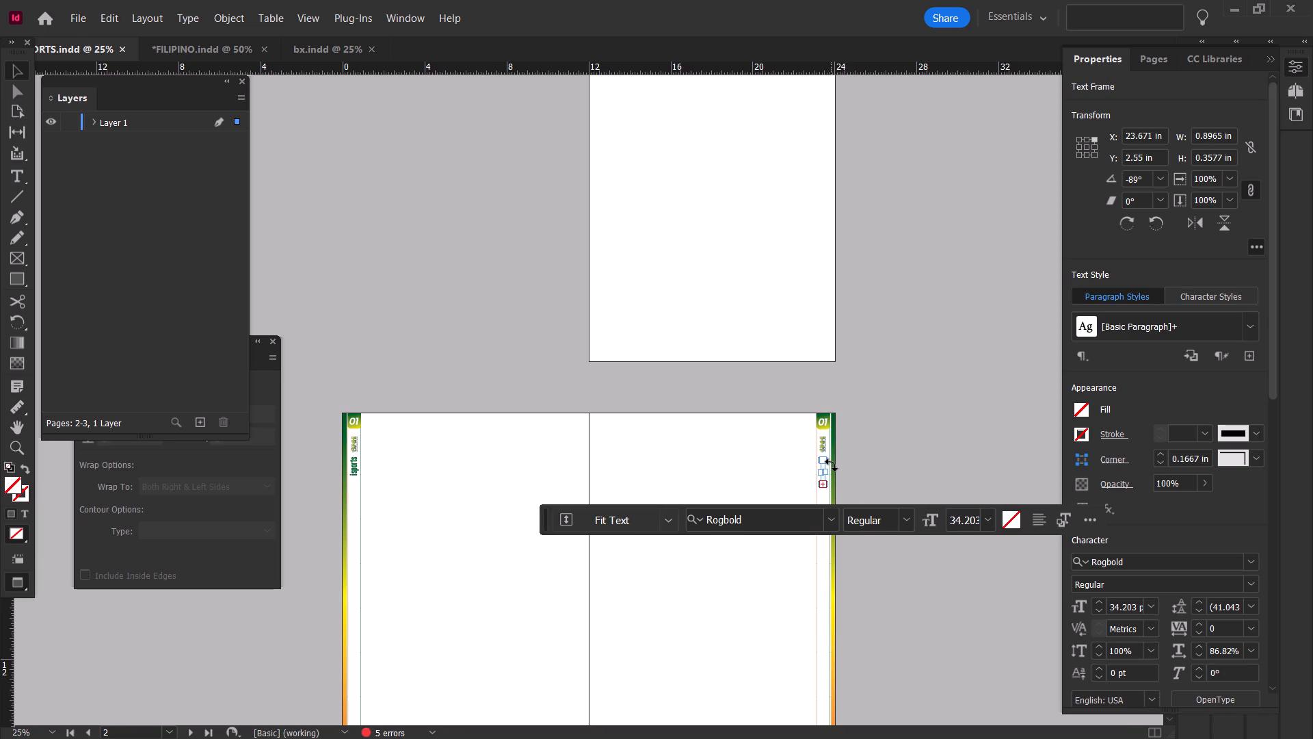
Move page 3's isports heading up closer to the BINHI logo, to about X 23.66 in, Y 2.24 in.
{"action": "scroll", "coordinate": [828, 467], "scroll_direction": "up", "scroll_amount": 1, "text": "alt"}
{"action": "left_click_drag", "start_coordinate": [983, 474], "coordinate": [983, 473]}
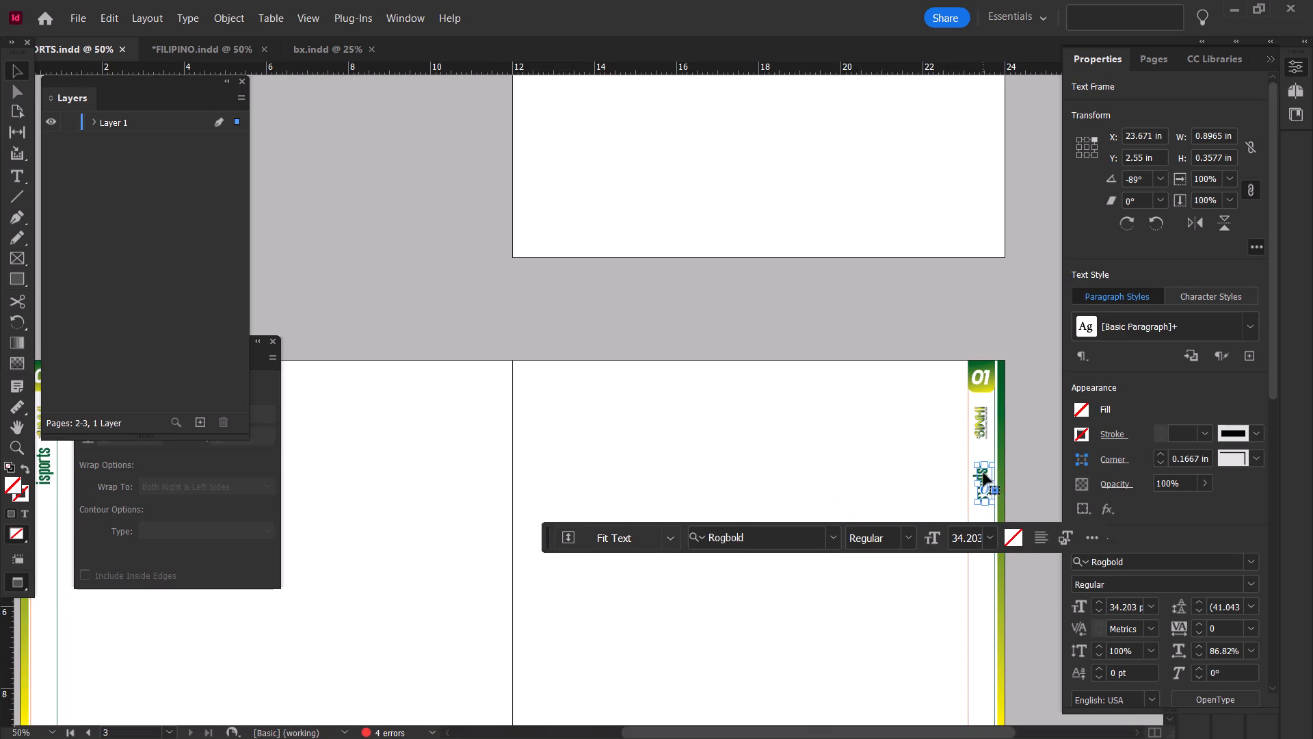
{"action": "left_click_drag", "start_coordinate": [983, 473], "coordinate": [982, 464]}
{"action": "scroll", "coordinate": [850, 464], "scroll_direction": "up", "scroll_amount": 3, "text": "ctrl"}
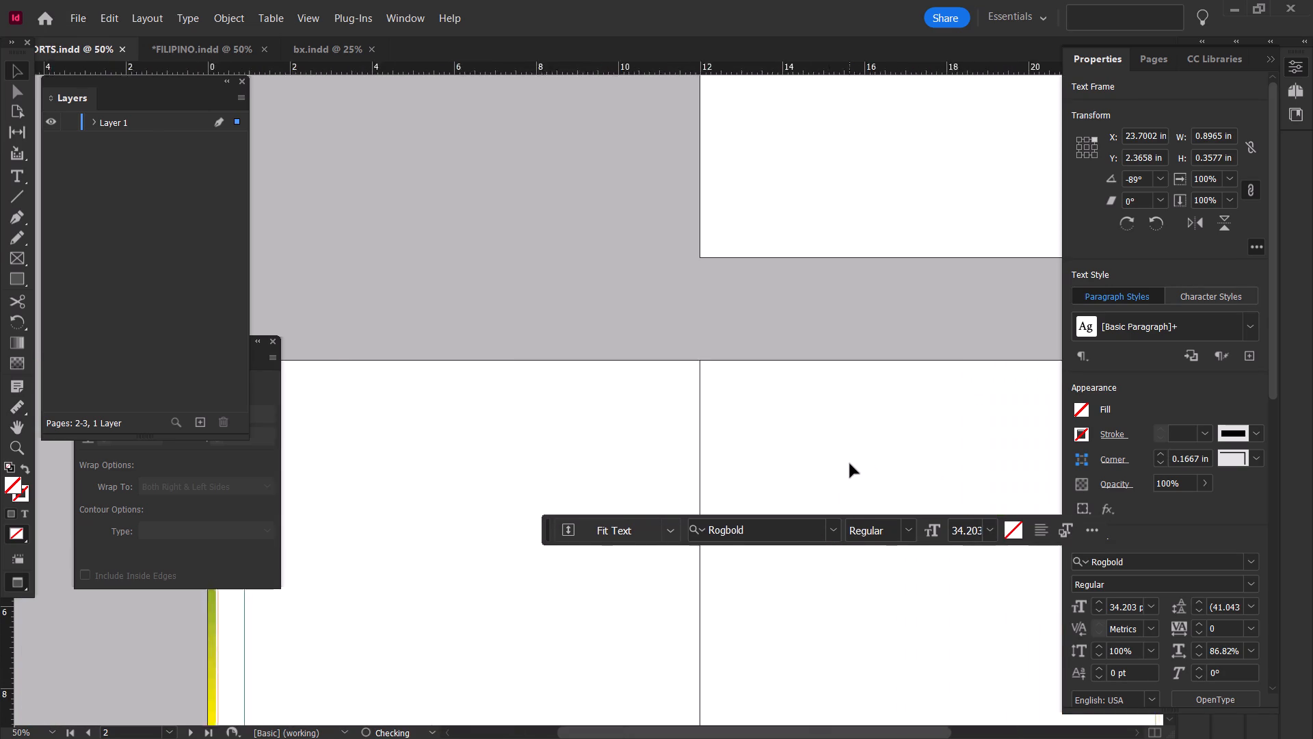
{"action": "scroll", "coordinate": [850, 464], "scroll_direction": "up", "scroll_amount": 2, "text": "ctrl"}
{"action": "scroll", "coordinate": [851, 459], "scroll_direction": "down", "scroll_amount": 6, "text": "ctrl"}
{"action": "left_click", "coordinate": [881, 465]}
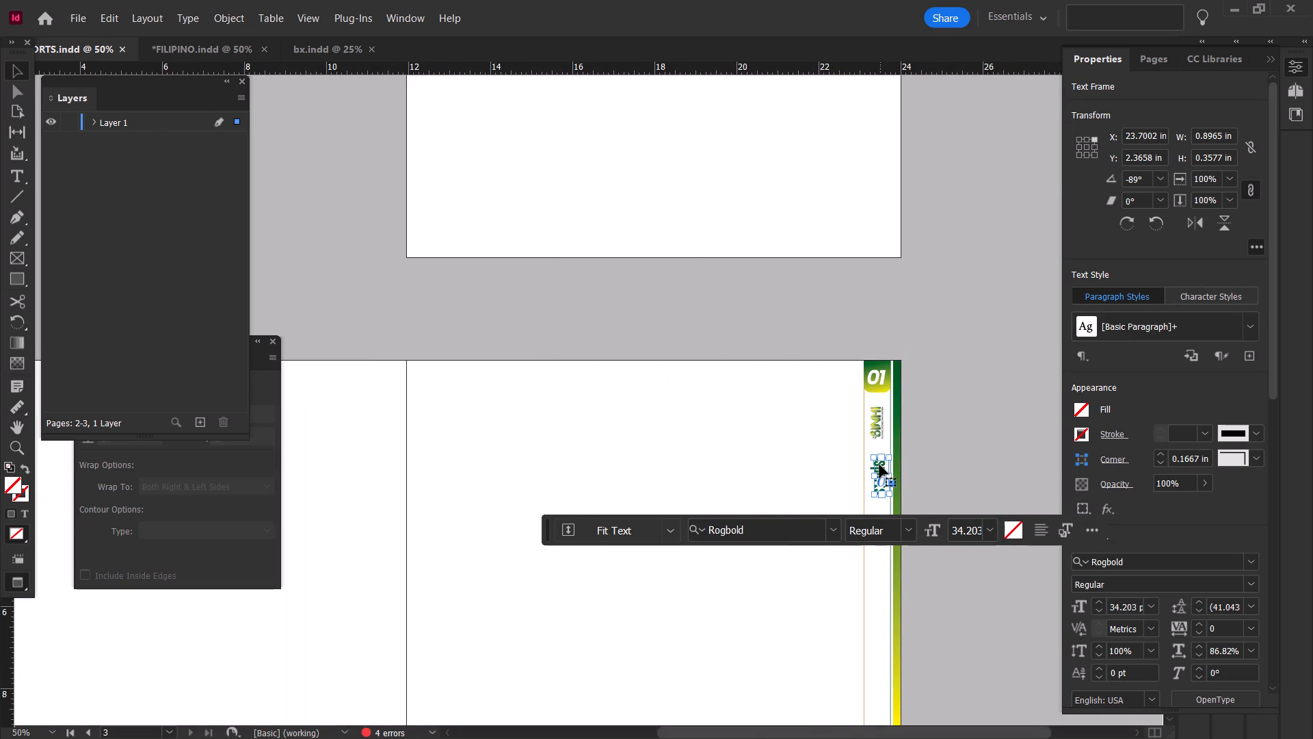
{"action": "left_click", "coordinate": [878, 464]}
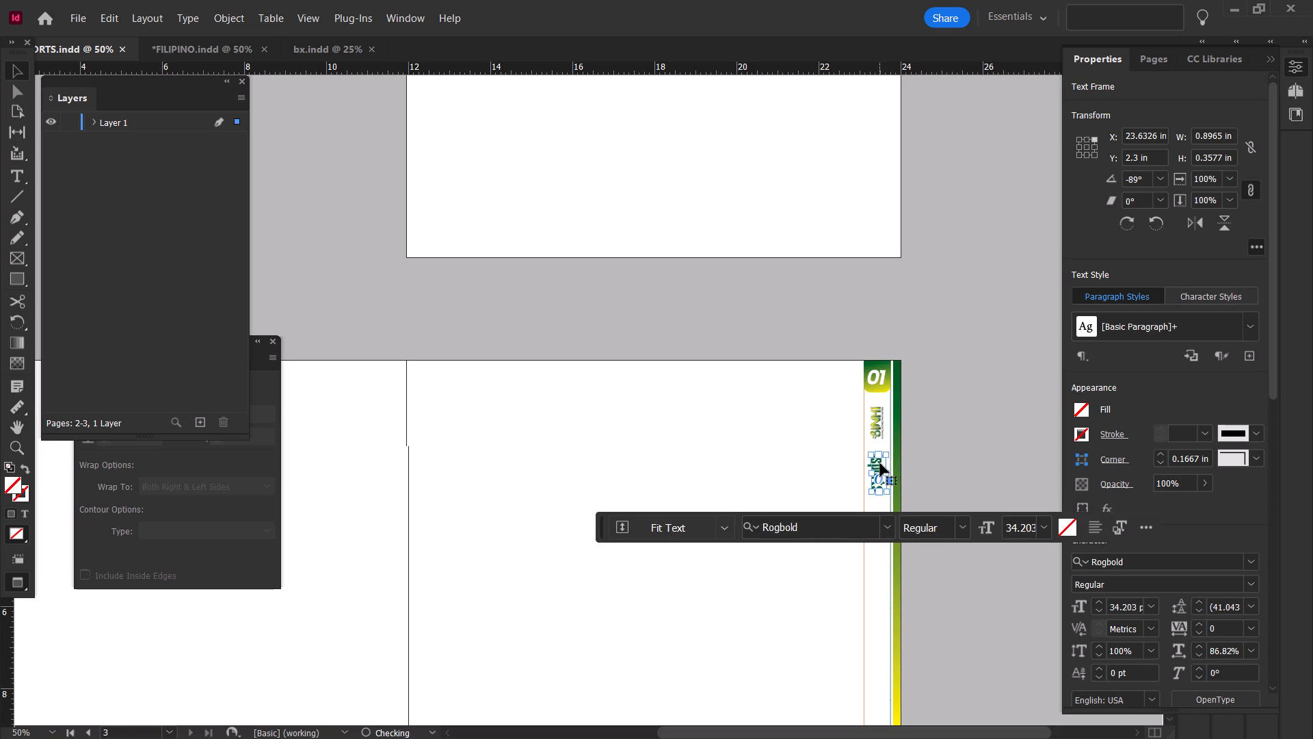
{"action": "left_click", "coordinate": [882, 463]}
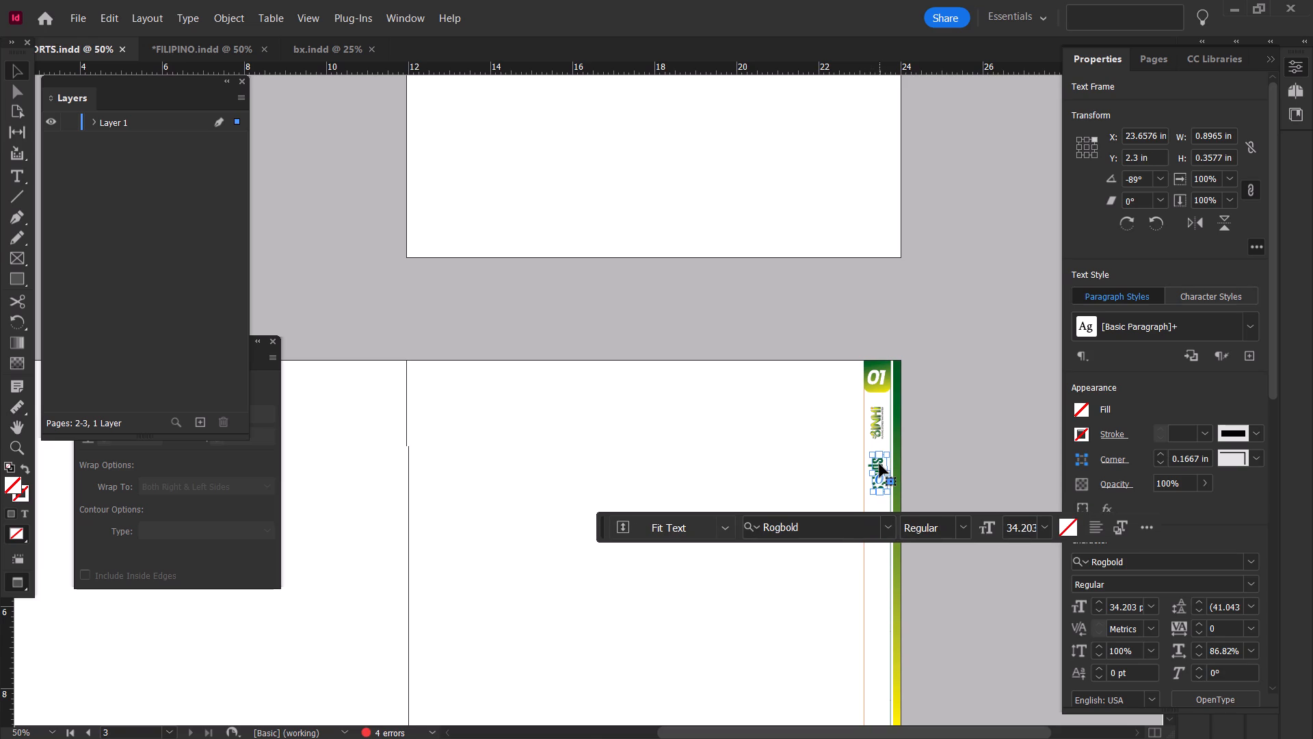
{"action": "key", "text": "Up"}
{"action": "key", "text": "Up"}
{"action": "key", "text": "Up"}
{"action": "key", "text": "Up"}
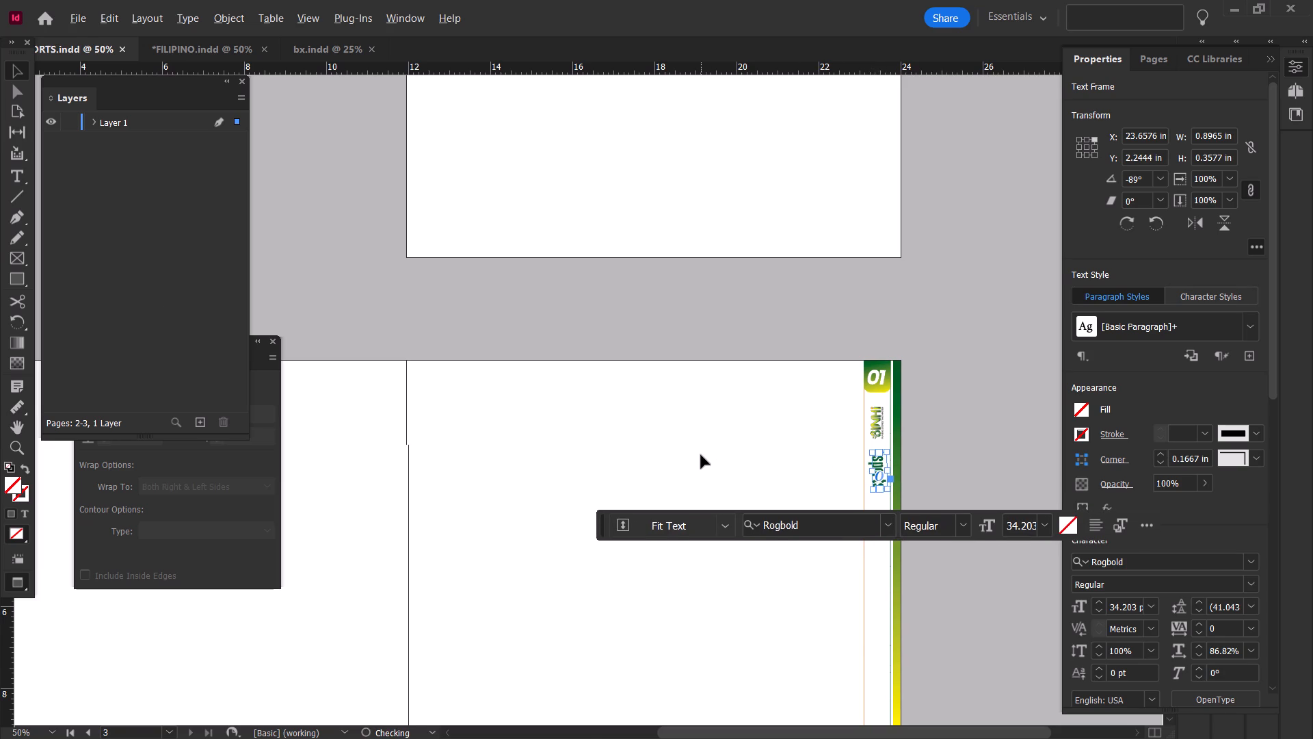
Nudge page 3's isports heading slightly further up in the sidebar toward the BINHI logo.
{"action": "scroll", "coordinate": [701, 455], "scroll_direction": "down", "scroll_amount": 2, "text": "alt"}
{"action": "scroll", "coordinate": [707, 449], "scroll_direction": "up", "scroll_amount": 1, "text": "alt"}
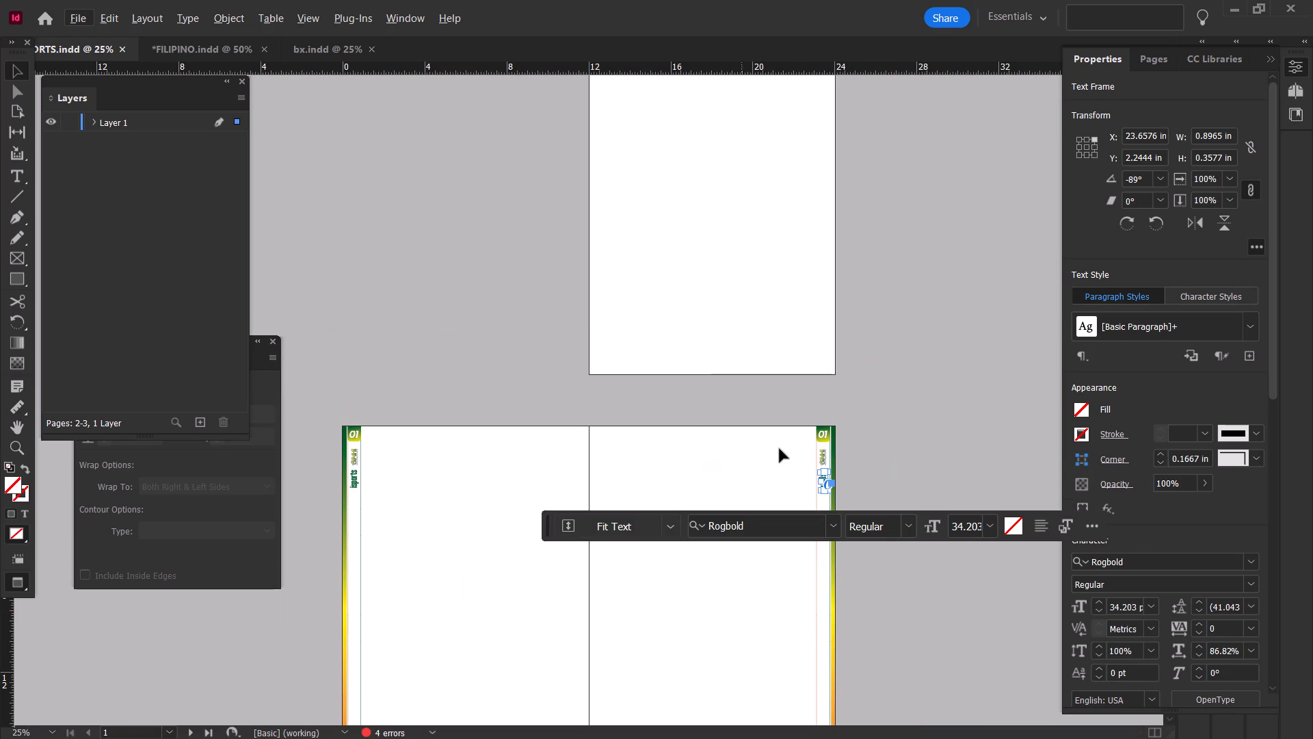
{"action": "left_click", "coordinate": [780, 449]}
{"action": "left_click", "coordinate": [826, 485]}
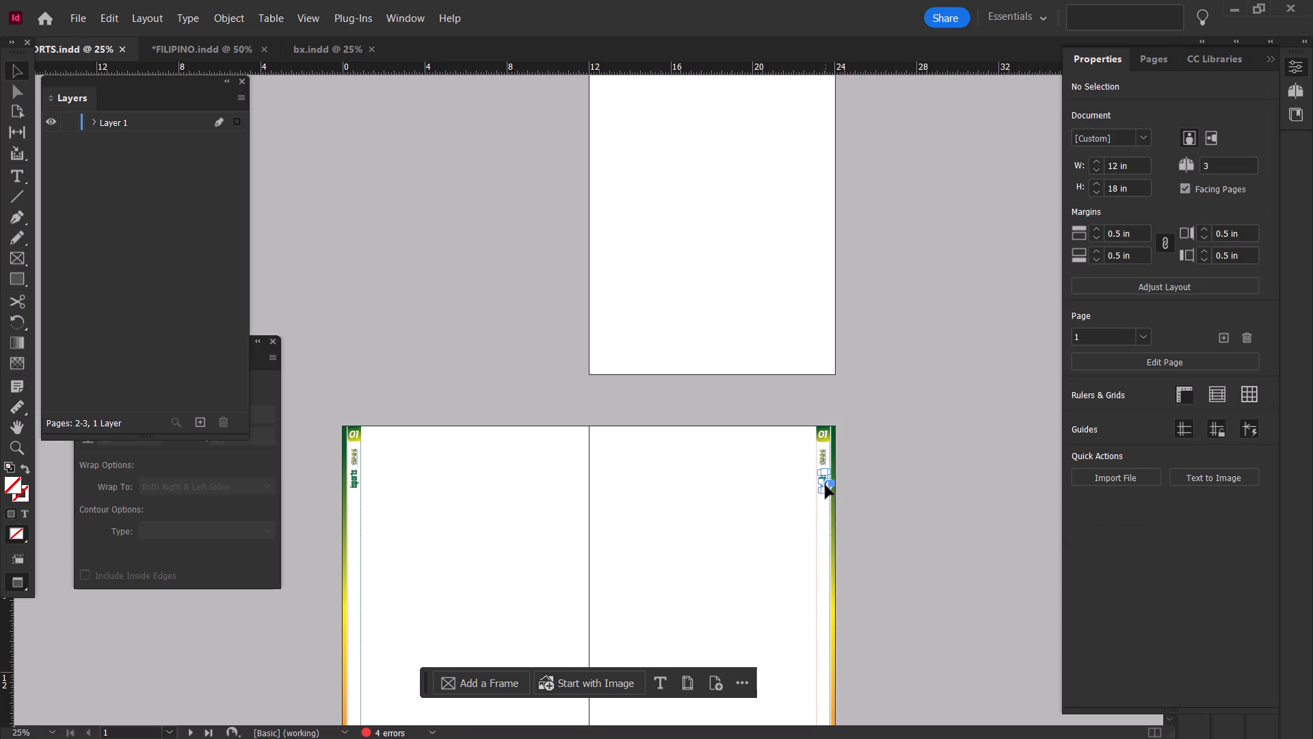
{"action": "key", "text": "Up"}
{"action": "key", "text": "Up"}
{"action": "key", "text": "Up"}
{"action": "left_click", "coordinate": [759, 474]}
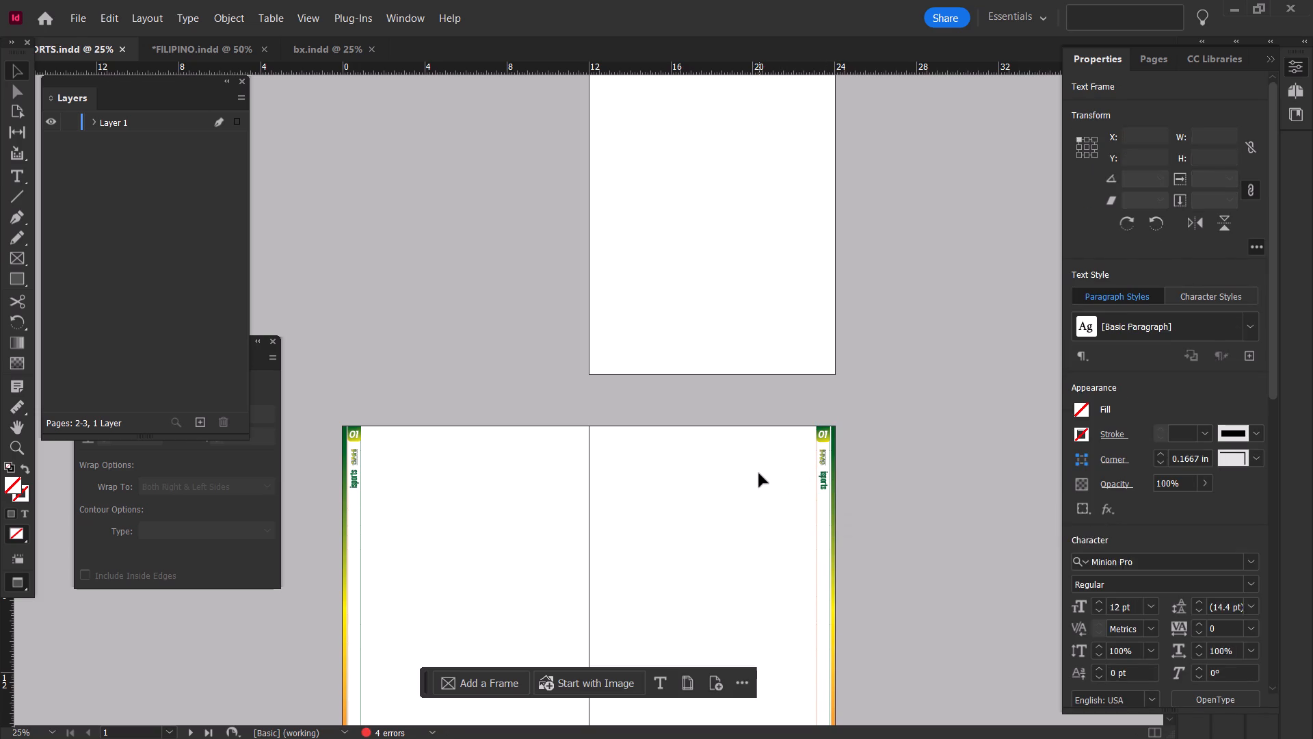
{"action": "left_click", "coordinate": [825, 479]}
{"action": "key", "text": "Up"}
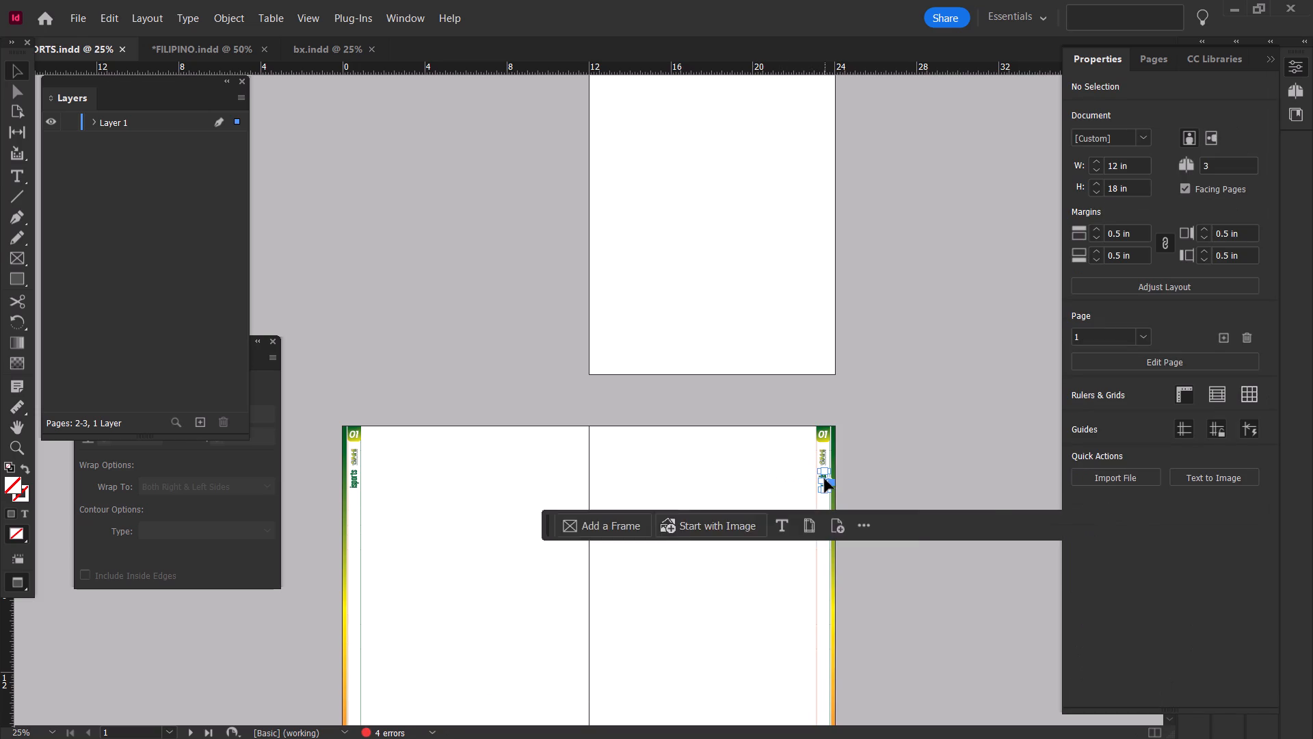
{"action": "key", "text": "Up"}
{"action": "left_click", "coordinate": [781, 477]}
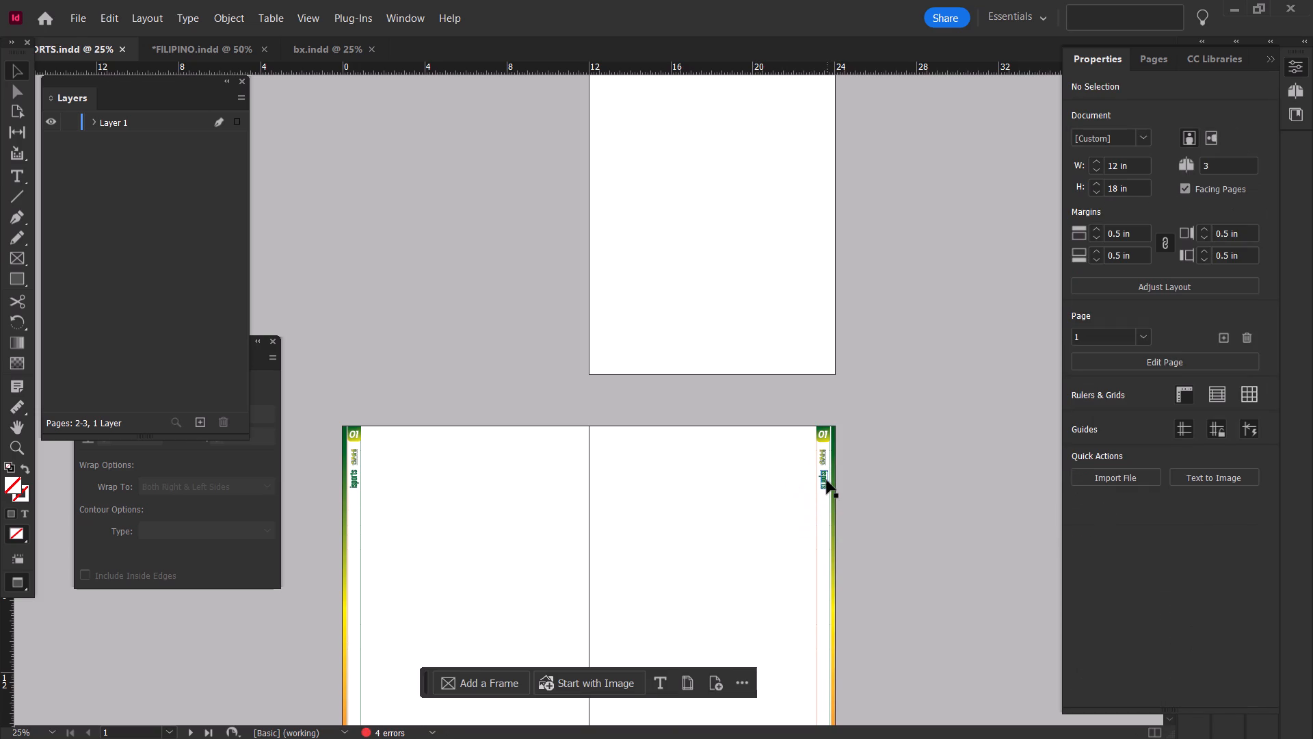
Preview the spread full screen to compare the isports headings in both sidebars, and return to the layout.
{"action": "left_click", "coordinate": [889, 480]}
{"action": "left_click", "coordinate": [622, 533]}
{"action": "key", "text": "shift+w"}
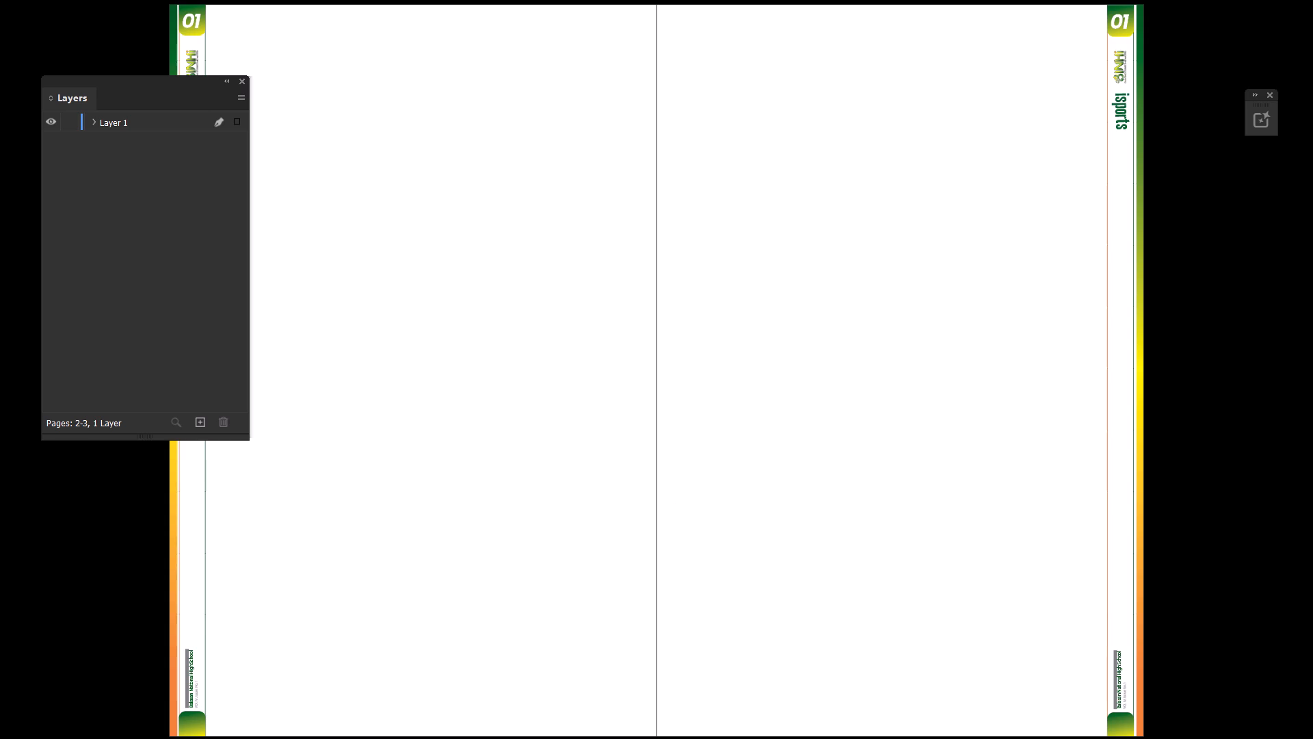
{"action": "key", "text": "shift+w"}
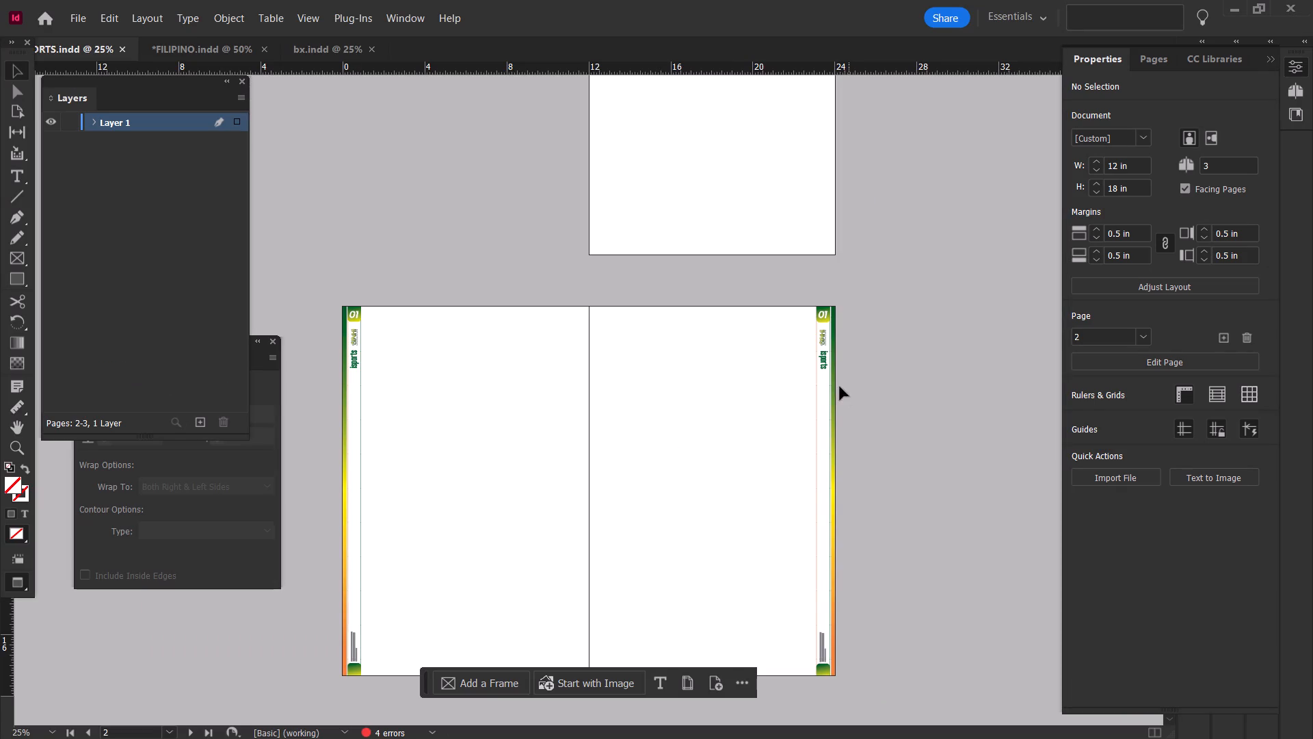
Cut the isports heading from page 3's sidebar.
{"action": "left_click", "coordinate": [823, 362]}
{"action": "key", "text": "ctrl+x"}
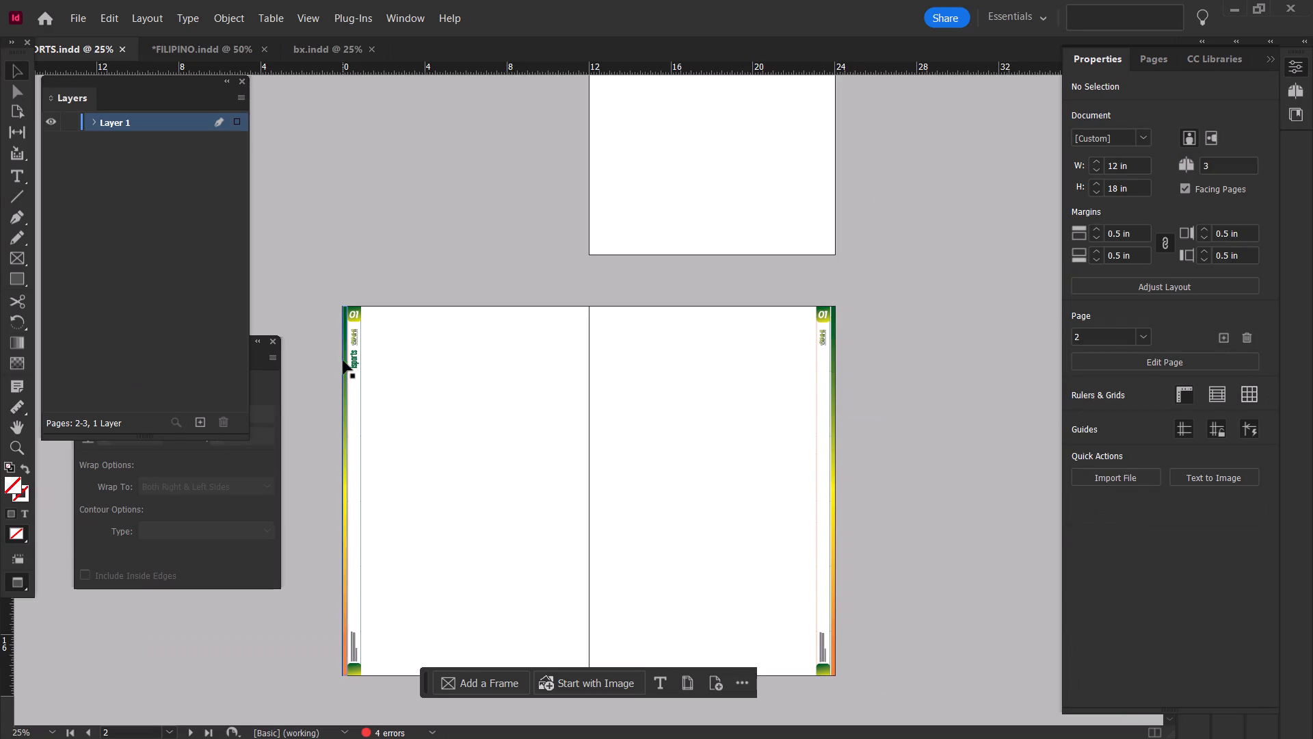
Duplicate page 2's isports heading into page 3's sidebar below the BINHI logo, at about X 23.30 in, Y 3.26 in.
{"action": "left_click", "coordinate": [348, 361]}
{"action": "double_click", "coordinate": [353, 363]}
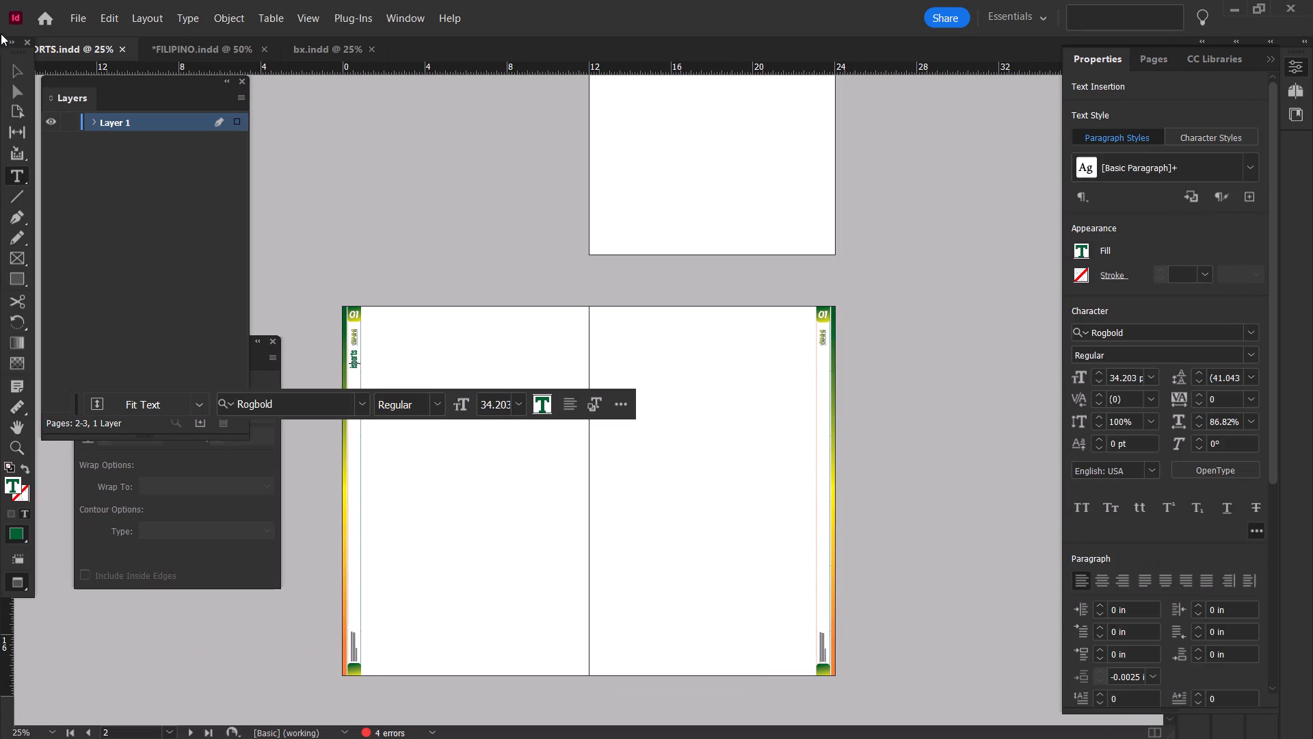
{"action": "left_click", "coordinate": [21, 82]}
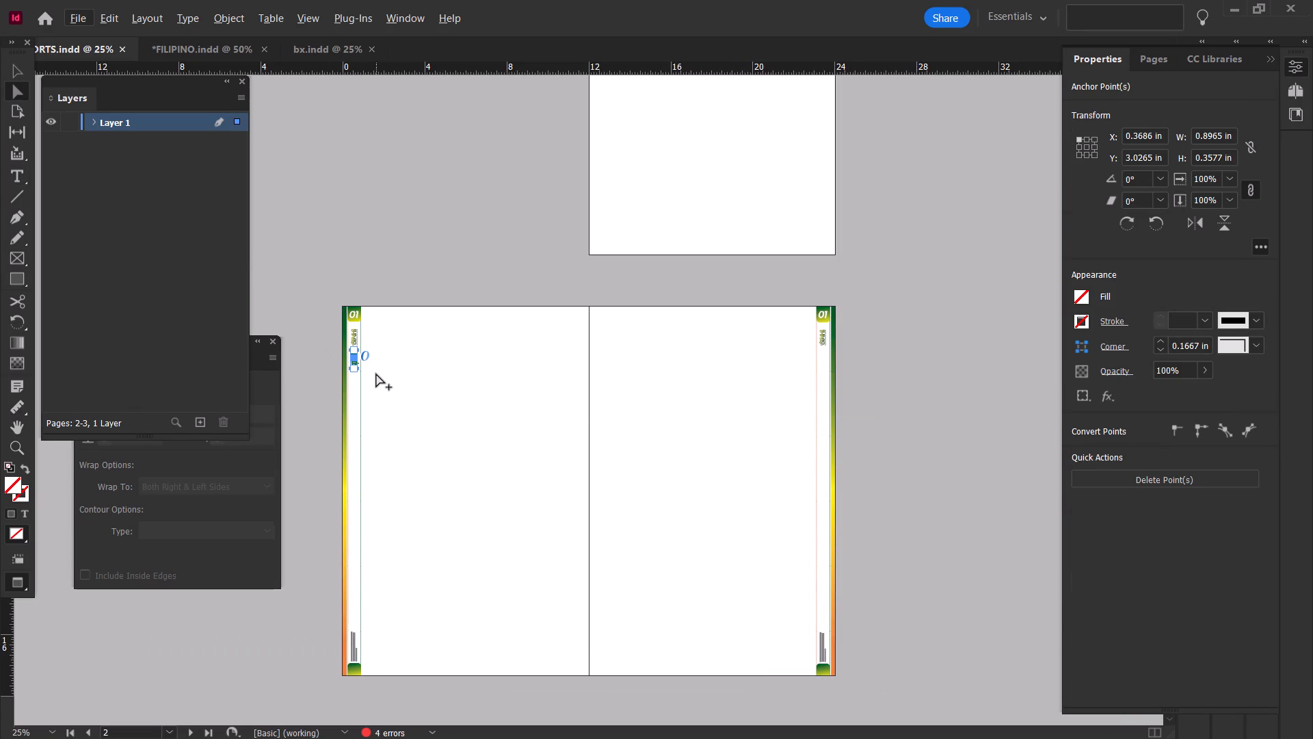
{"action": "scroll", "coordinate": [376, 374], "scroll_direction": "up", "scroll_amount": 1, "text": "ctrl"}
{"action": "scroll", "coordinate": [376, 374], "scroll_direction": "up", "scroll_amount": 1, "text": "alt"}
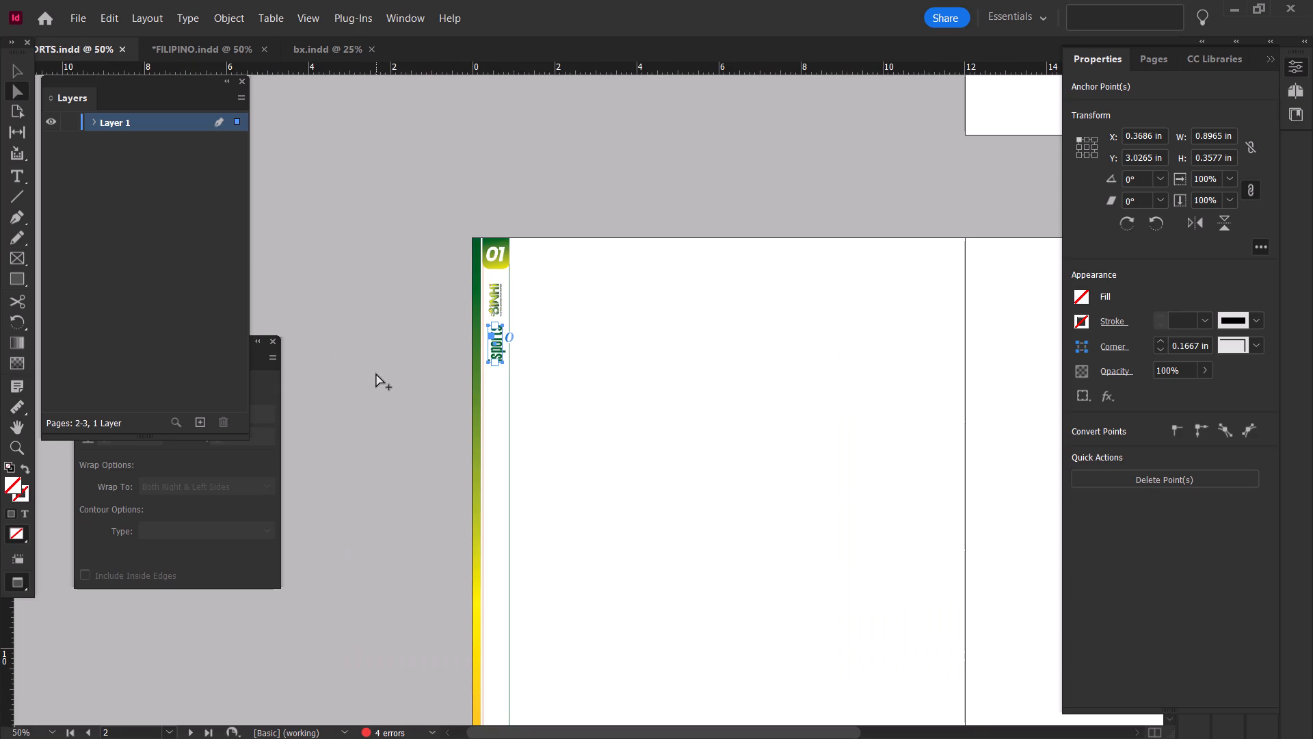
{"action": "scroll", "coordinate": [376, 374], "scroll_direction": "down", "scroll_amount": 1, "text": "alt"}
{"action": "left_click_drag", "start_coordinate": [354, 376], "coordinate": [534, 402]}
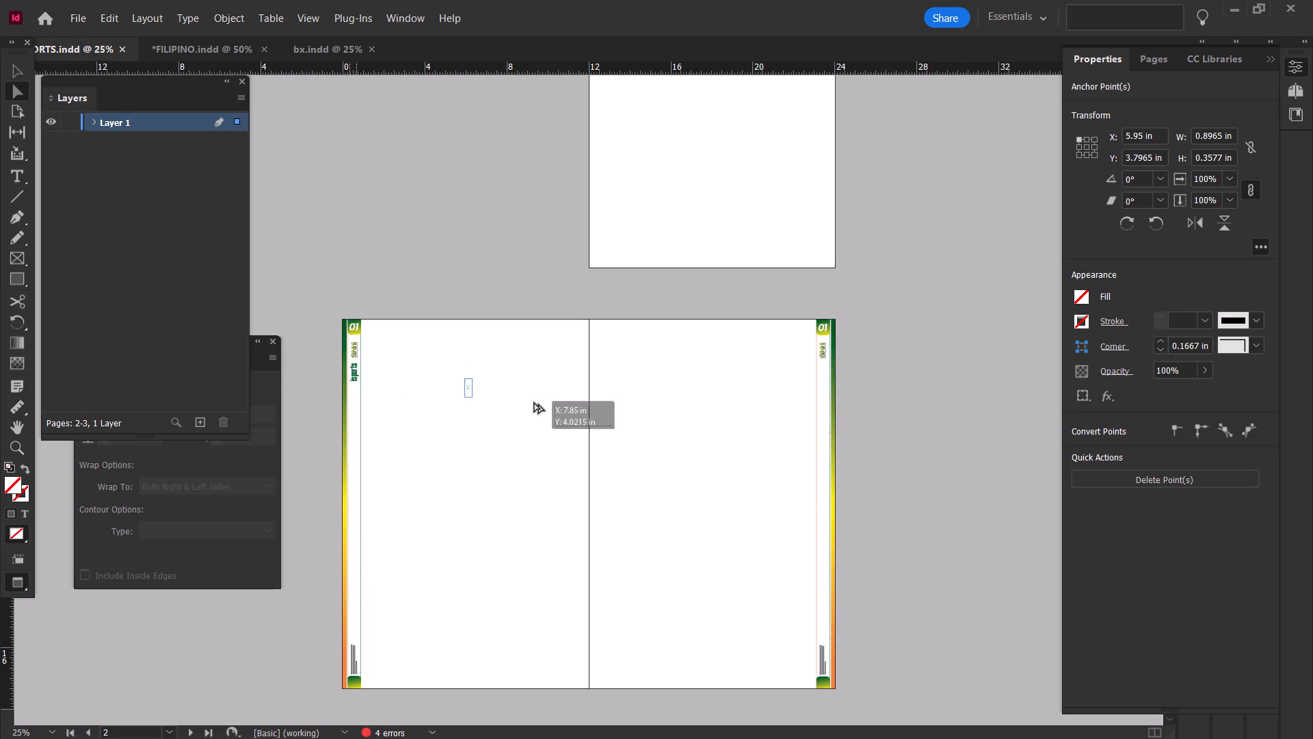
{"action": "left_click_drag", "start_coordinate": [534, 402], "coordinate": [824, 384]}
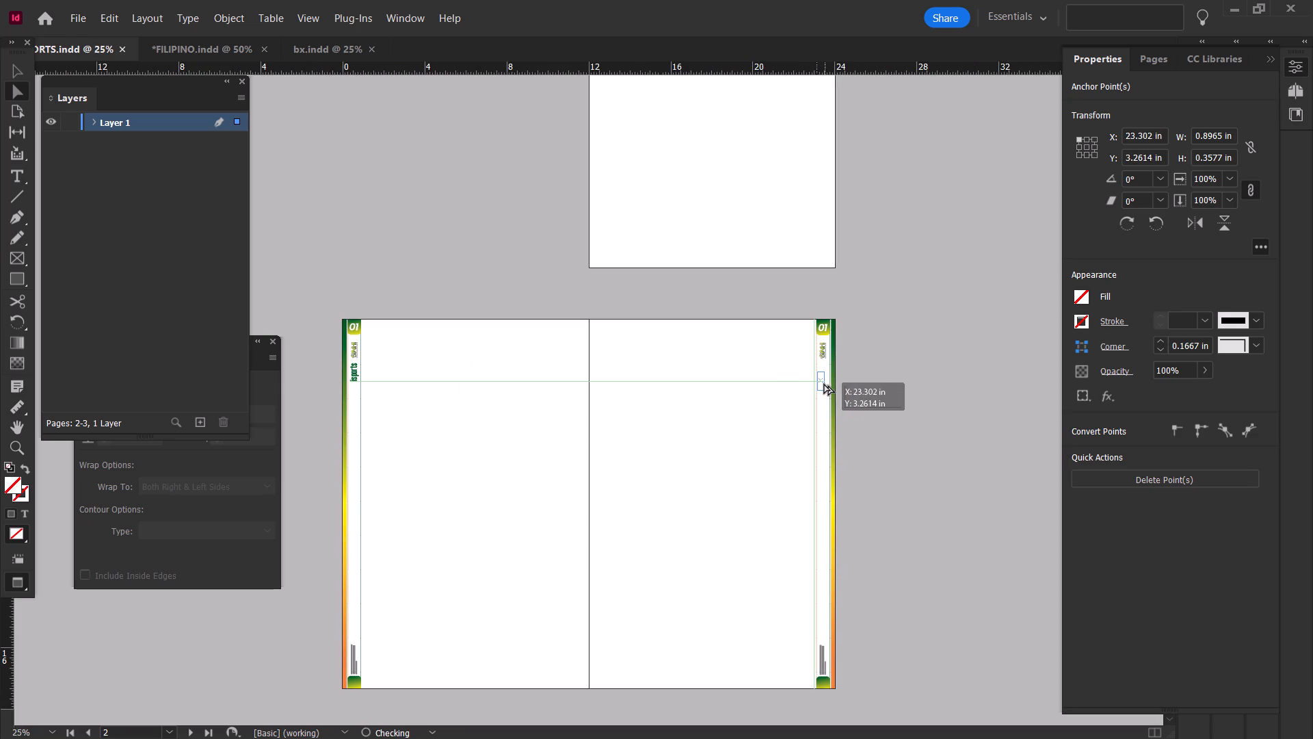
{"action": "left_click_drag", "start_coordinate": [824, 384], "coordinate": [823, 384]}
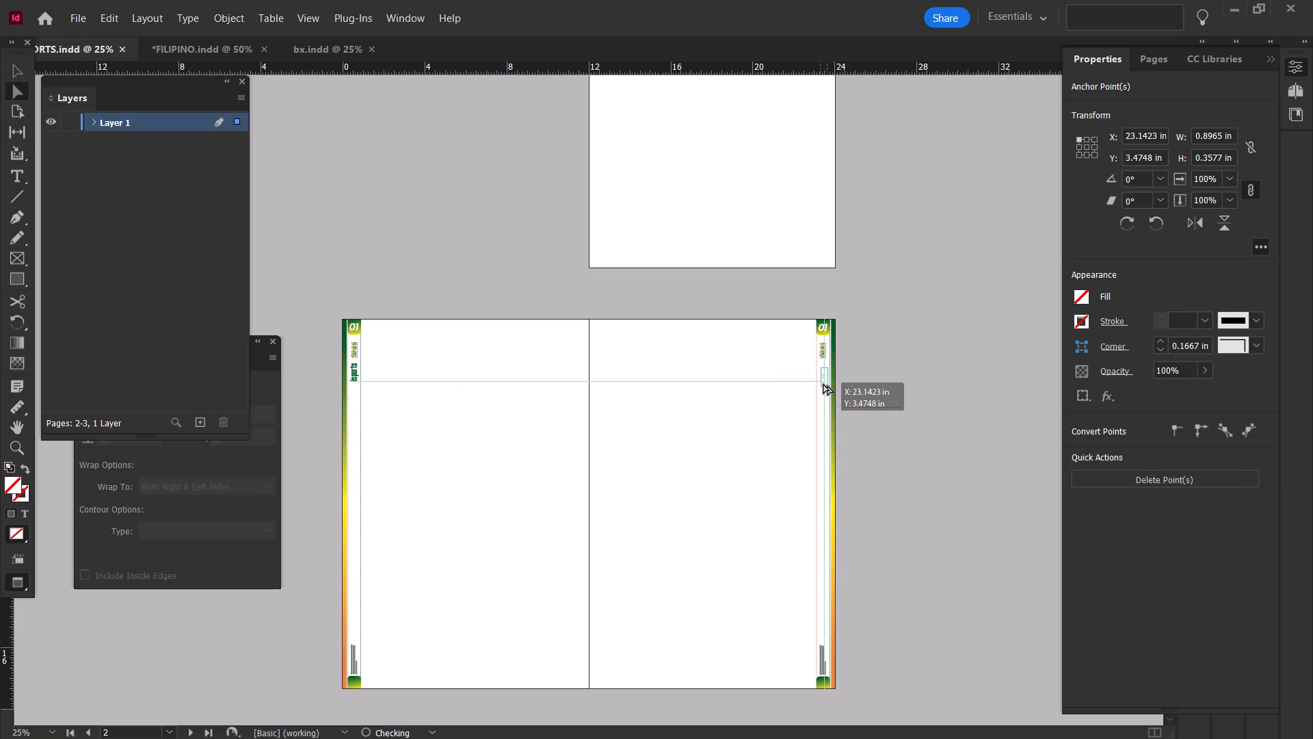
{"action": "left_click_drag", "start_coordinate": [823, 384], "coordinate": [825, 383]}
Nudge the copied isports heading on page 3 slightly left to centre it within the sidebar.
{"action": "left_click", "coordinate": [867, 383]}
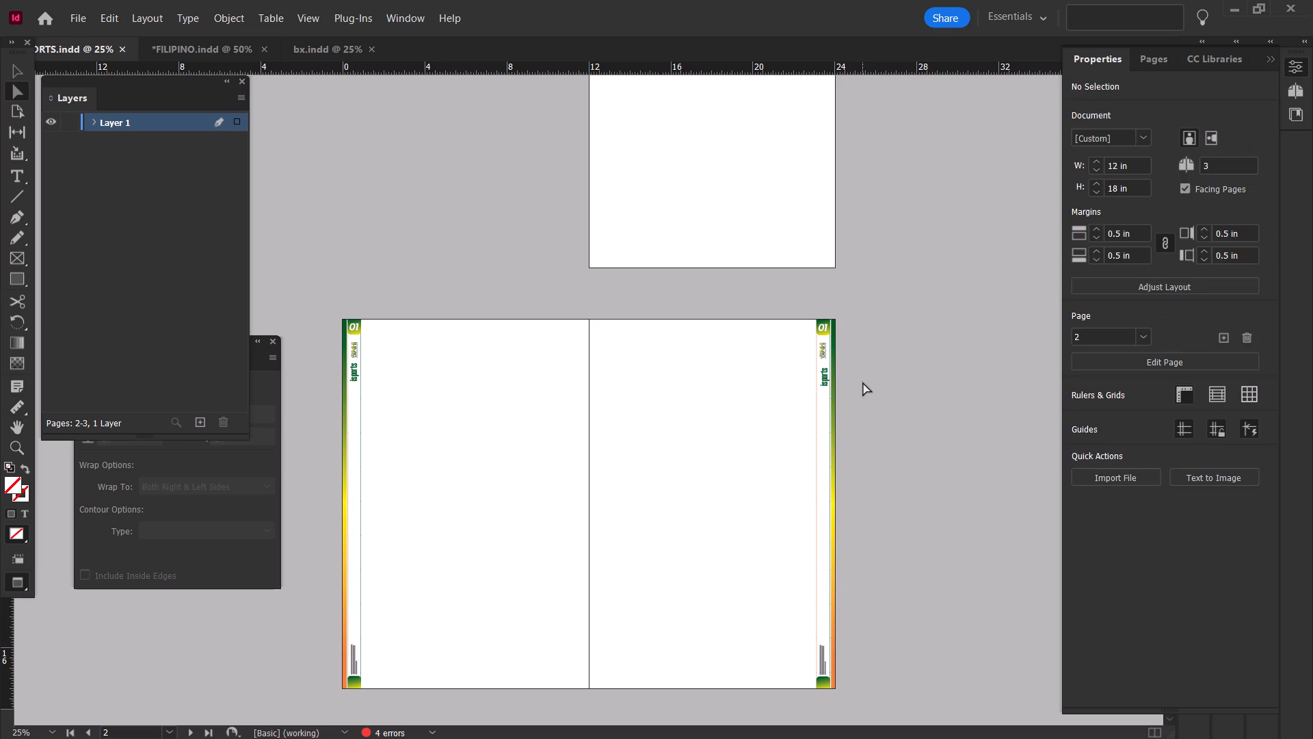
{"action": "left_click", "coordinate": [825, 380]}
{"action": "key", "text": "Left"}
{"action": "key", "text": "Left"}
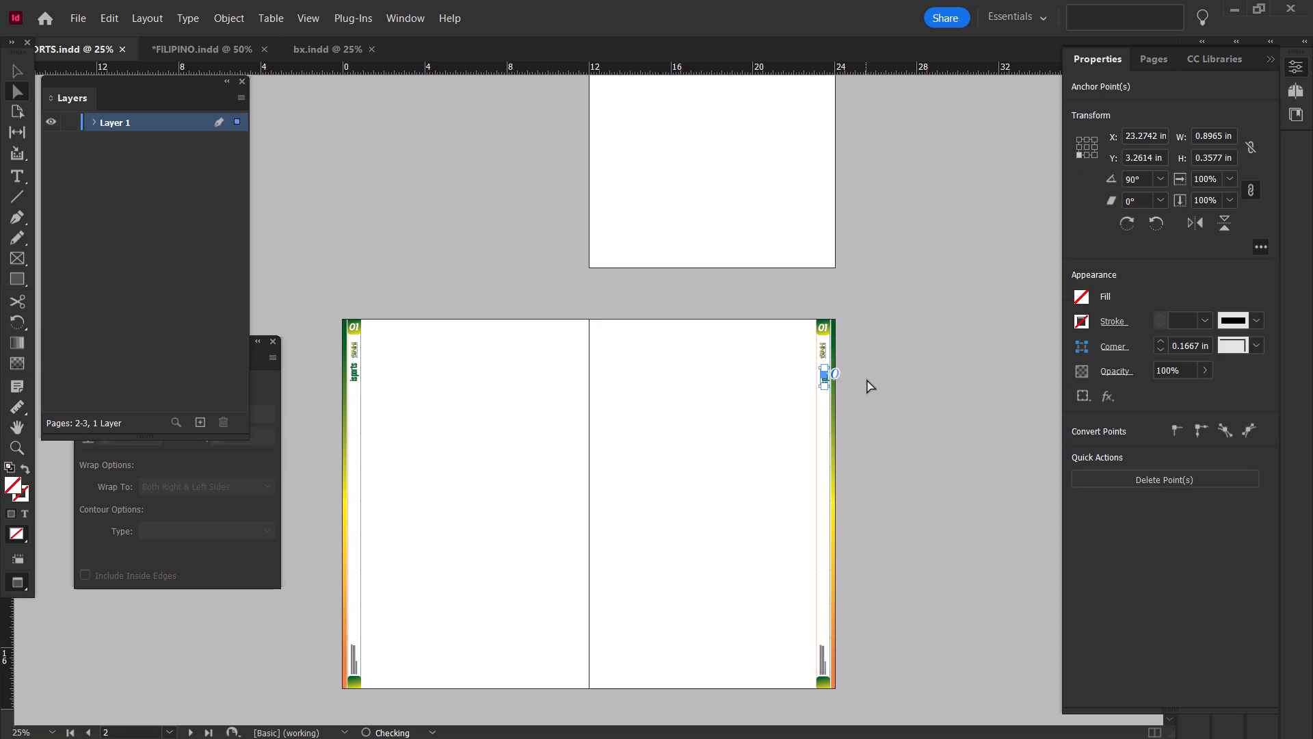
{"action": "key", "text": "Left"}
{"action": "left_click", "coordinate": [868, 378]}
Preview the spread full screen to check the isports headings in both sidebars.
{"action": "scroll", "coordinate": [868, 377], "scroll_direction": "down", "scroll_amount": 1}
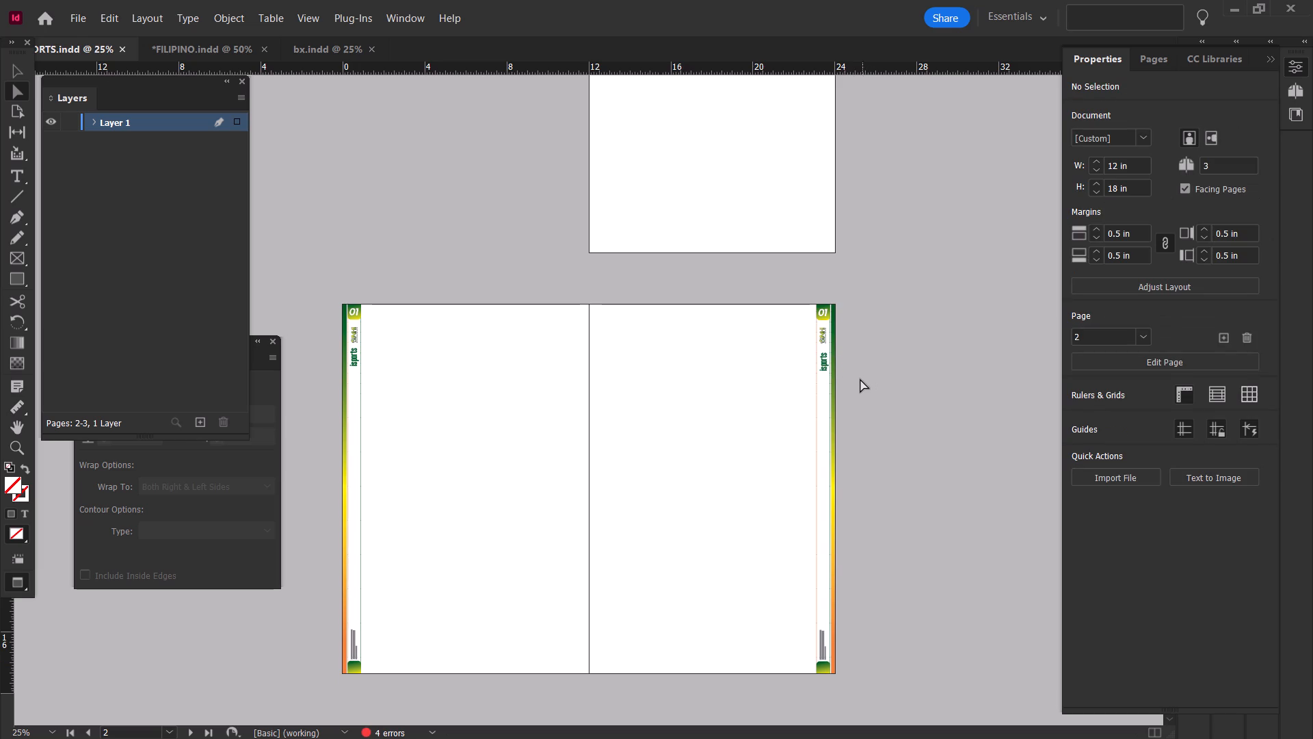
{"action": "left_click", "coordinate": [687, 423]}
{"action": "key", "text": "shift+w"}
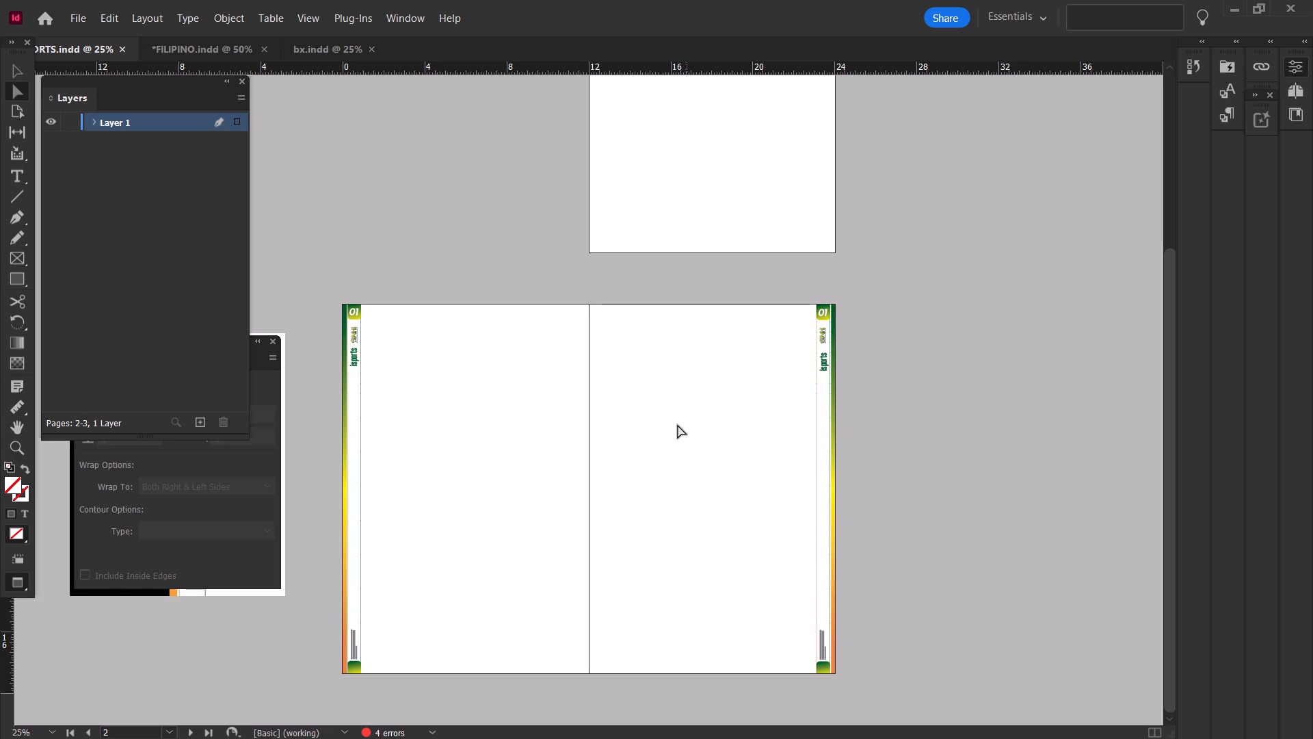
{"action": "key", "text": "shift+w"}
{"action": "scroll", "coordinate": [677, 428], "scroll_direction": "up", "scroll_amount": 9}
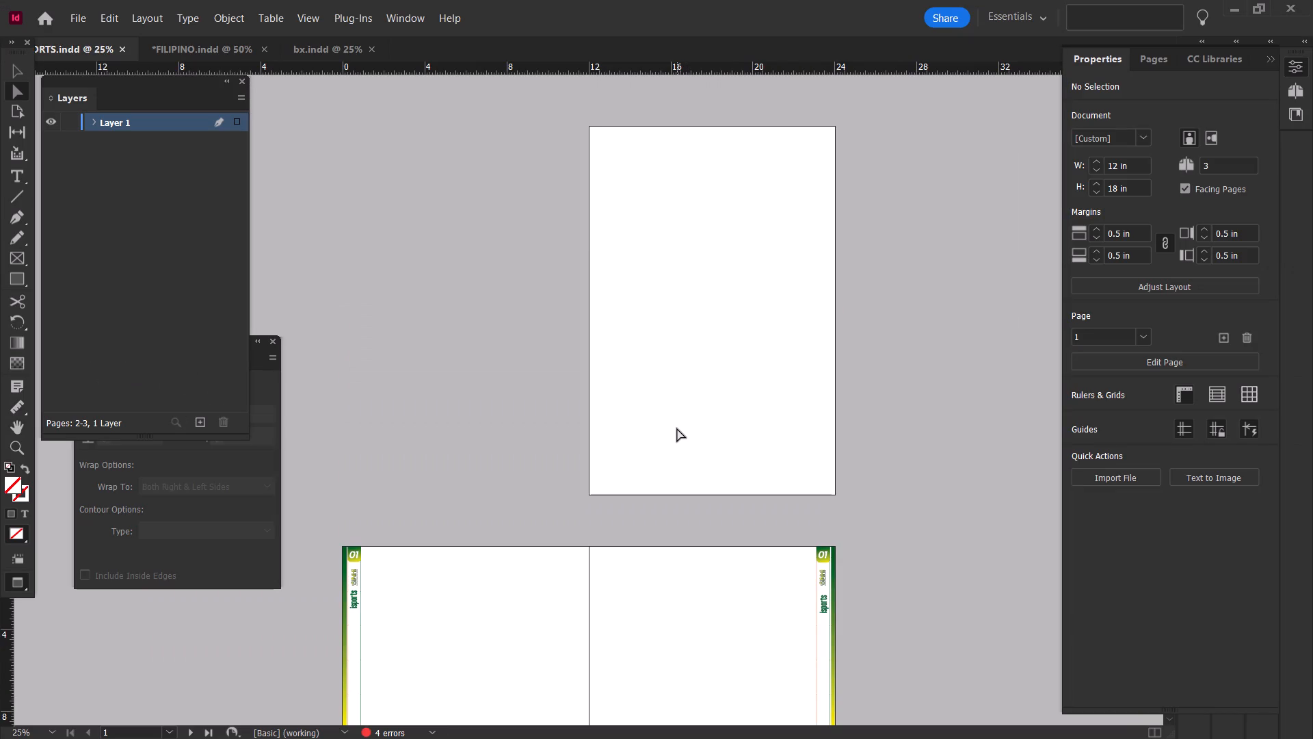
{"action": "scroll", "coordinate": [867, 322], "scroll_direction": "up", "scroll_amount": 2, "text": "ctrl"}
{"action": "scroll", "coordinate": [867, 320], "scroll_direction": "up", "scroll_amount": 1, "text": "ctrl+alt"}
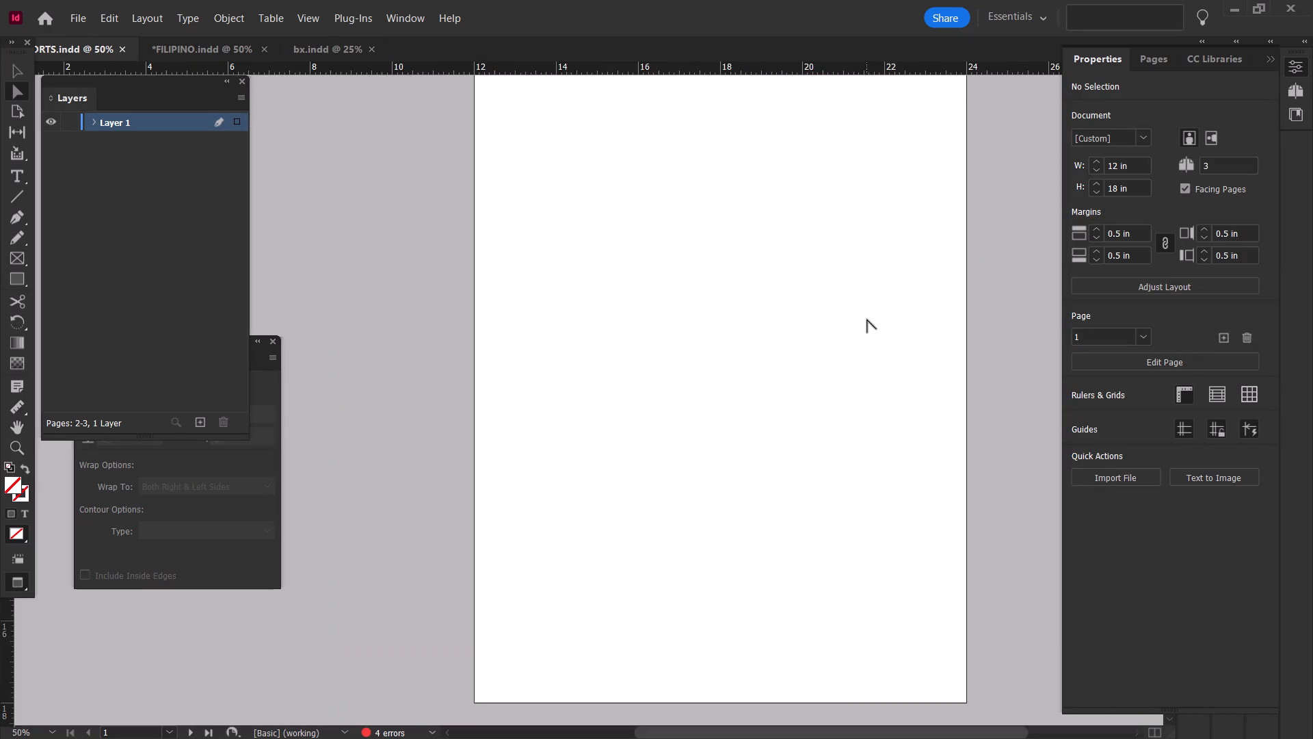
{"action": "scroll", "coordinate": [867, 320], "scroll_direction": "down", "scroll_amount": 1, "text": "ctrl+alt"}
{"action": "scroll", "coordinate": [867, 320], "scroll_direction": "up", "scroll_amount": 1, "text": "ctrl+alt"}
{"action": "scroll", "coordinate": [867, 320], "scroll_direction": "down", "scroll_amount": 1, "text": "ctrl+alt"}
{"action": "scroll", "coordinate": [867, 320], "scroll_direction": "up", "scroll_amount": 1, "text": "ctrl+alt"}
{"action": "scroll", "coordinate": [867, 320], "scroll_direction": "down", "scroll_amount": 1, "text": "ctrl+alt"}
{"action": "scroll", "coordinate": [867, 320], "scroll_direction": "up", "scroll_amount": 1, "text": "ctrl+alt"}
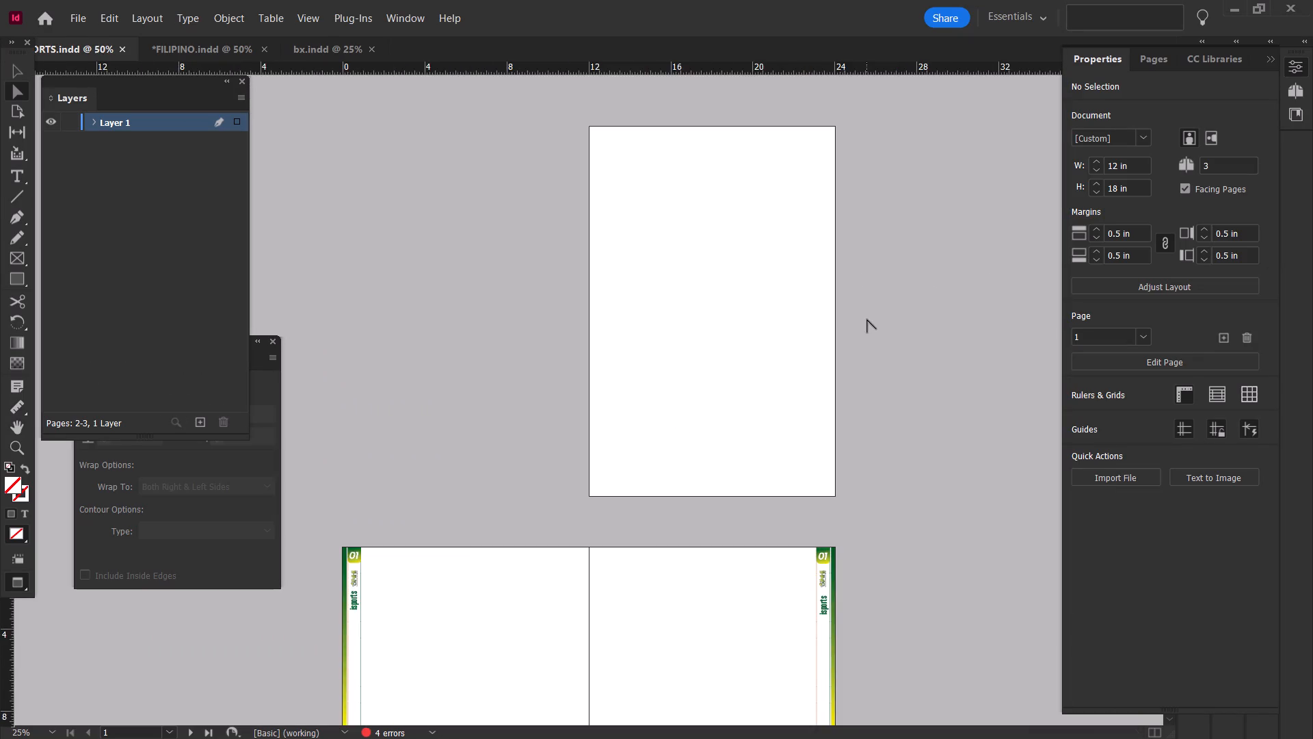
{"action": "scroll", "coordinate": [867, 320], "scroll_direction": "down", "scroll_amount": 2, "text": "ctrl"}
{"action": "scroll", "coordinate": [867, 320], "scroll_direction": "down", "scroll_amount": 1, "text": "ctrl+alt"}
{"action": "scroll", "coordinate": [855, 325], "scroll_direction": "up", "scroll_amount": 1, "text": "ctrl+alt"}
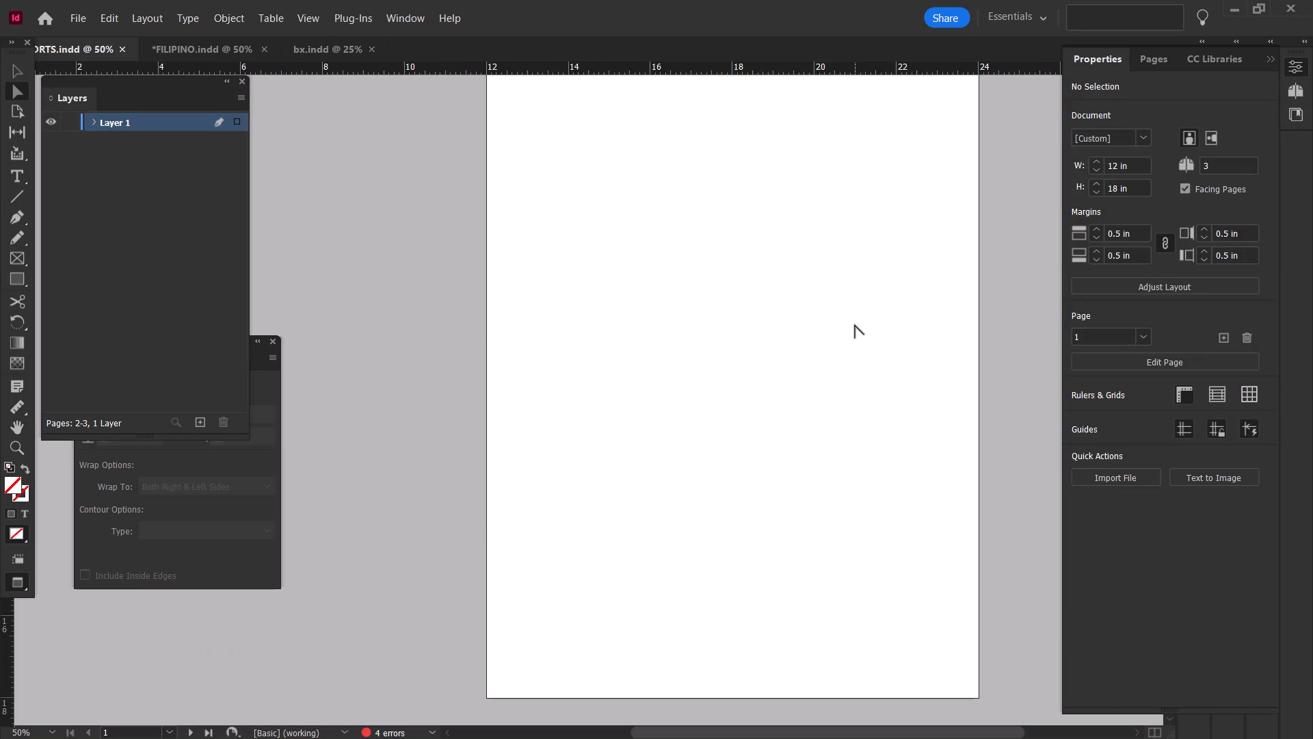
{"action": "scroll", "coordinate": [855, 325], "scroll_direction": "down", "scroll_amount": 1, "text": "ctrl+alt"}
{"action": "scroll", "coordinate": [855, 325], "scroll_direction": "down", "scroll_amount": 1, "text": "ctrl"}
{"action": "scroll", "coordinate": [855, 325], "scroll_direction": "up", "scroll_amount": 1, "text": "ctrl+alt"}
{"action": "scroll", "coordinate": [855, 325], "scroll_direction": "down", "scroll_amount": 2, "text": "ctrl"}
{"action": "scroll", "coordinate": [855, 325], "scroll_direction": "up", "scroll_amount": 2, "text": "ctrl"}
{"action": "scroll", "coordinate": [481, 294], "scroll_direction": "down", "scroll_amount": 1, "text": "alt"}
Draw a closed four-sided Pen tool shape over page 1's upper part, 12 in wide and about 11.4 in high, with a slightly slanted lower edge.
{"action": "left_click", "coordinate": [11, 215]}
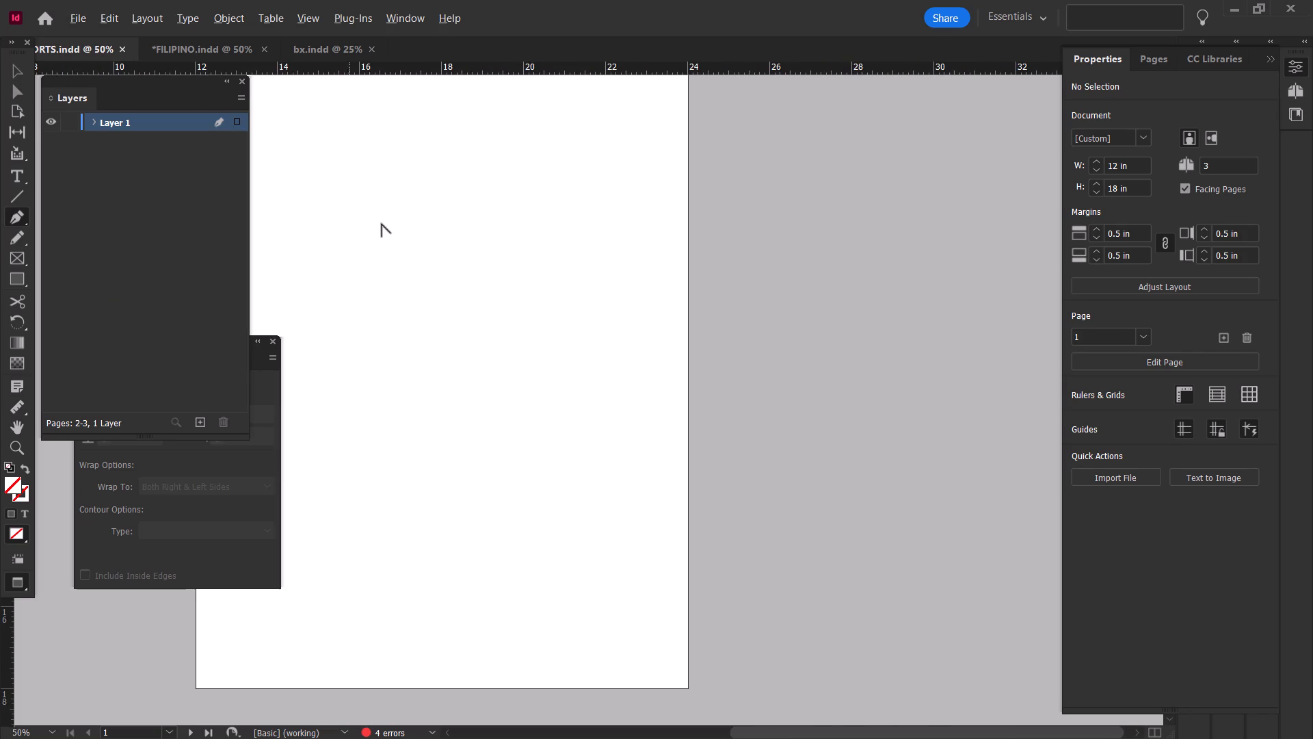
{"action": "scroll", "coordinate": [382, 224], "scroll_direction": "down", "scroll_amount": 1, "text": "alt"}
{"action": "left_click", "coordinate": [590, 127]}
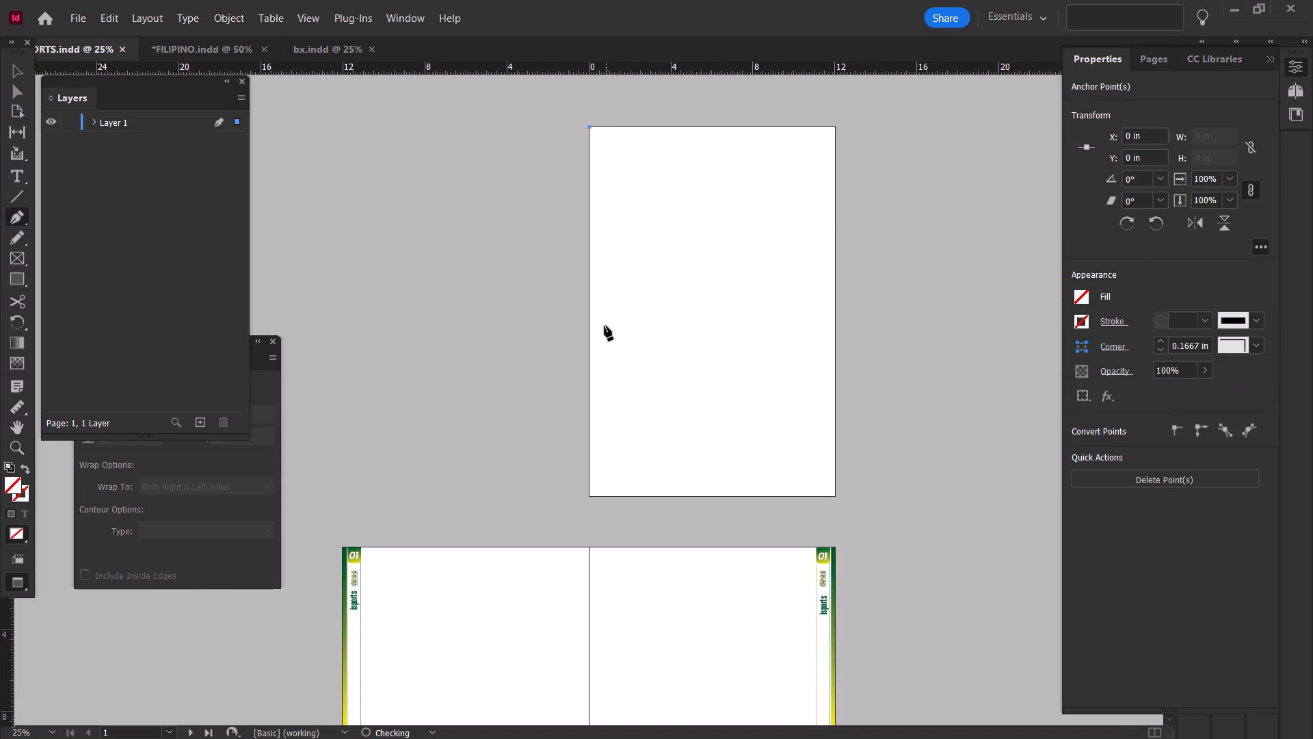
{"action": "left_click", "coordinate": [589, 361]}
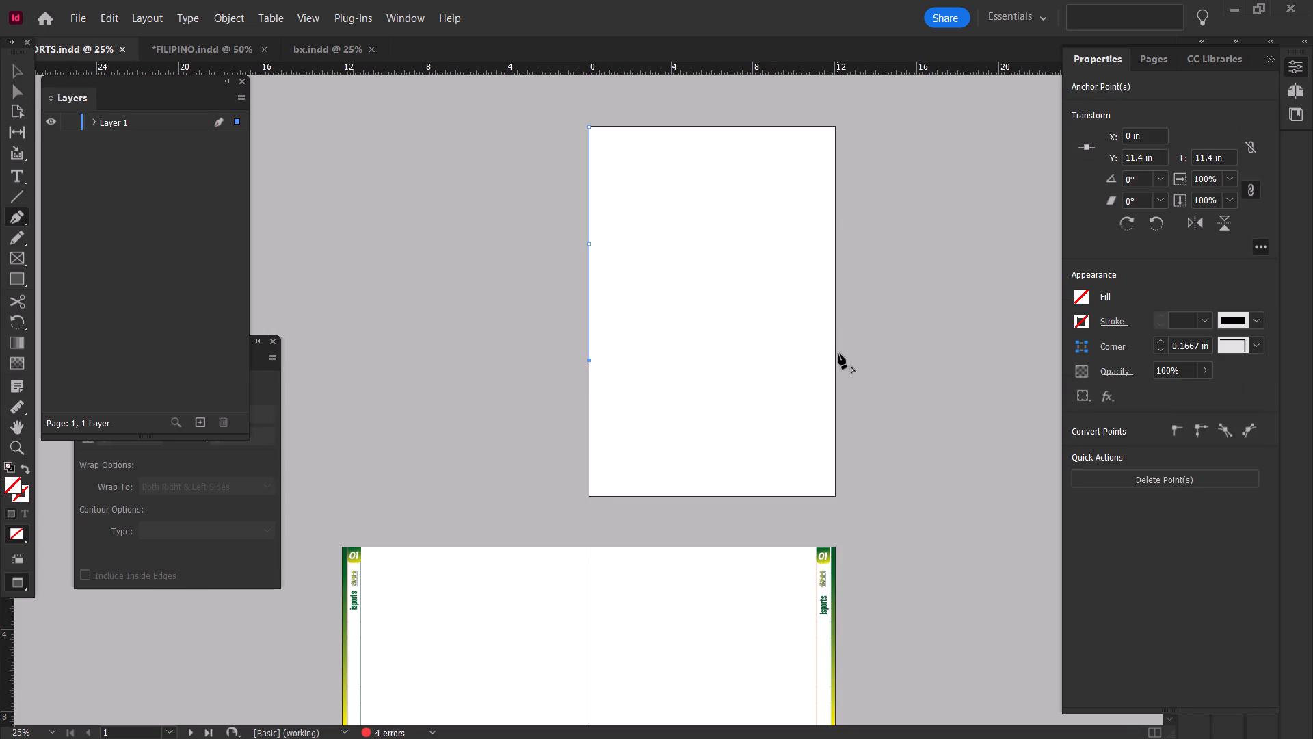
{"action": "left_click", "coordinate": [838, 354]}
{"action": "left_click", "coordinate": [835, 125]}
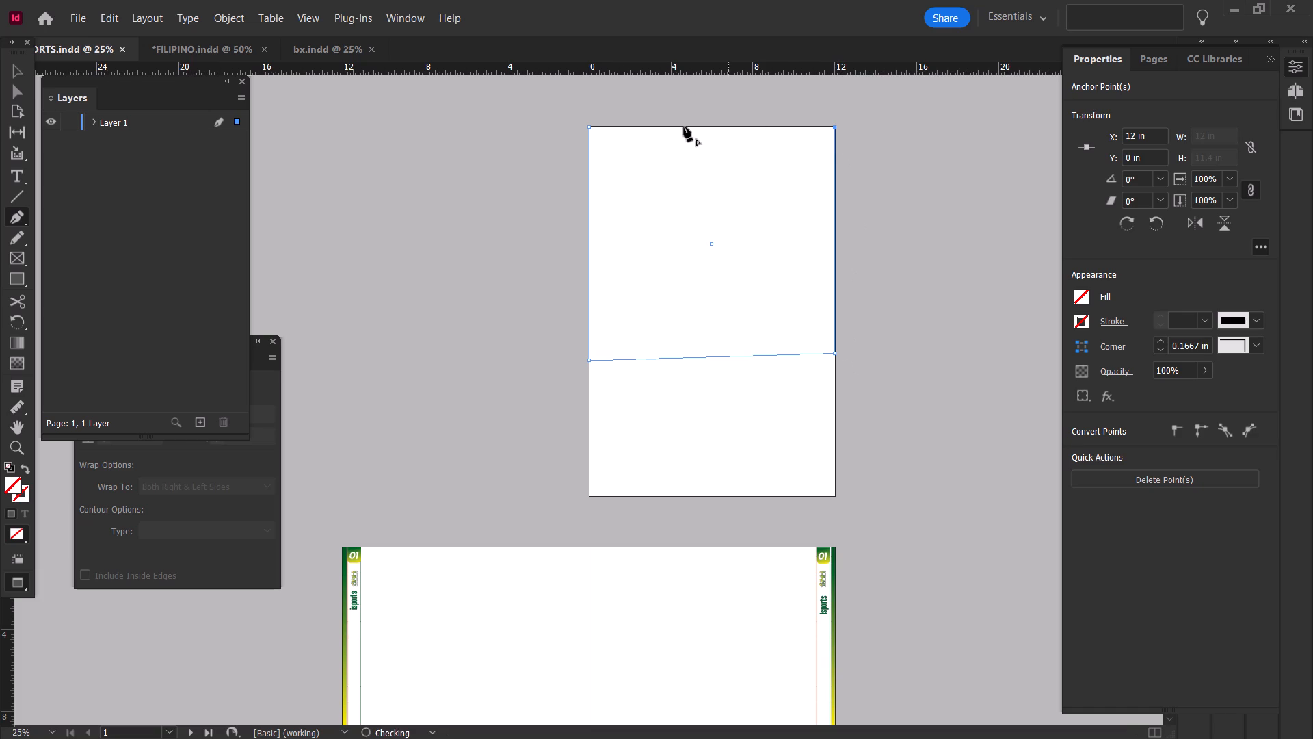
{"action": "left_click", "coordinate": [589, 125]}
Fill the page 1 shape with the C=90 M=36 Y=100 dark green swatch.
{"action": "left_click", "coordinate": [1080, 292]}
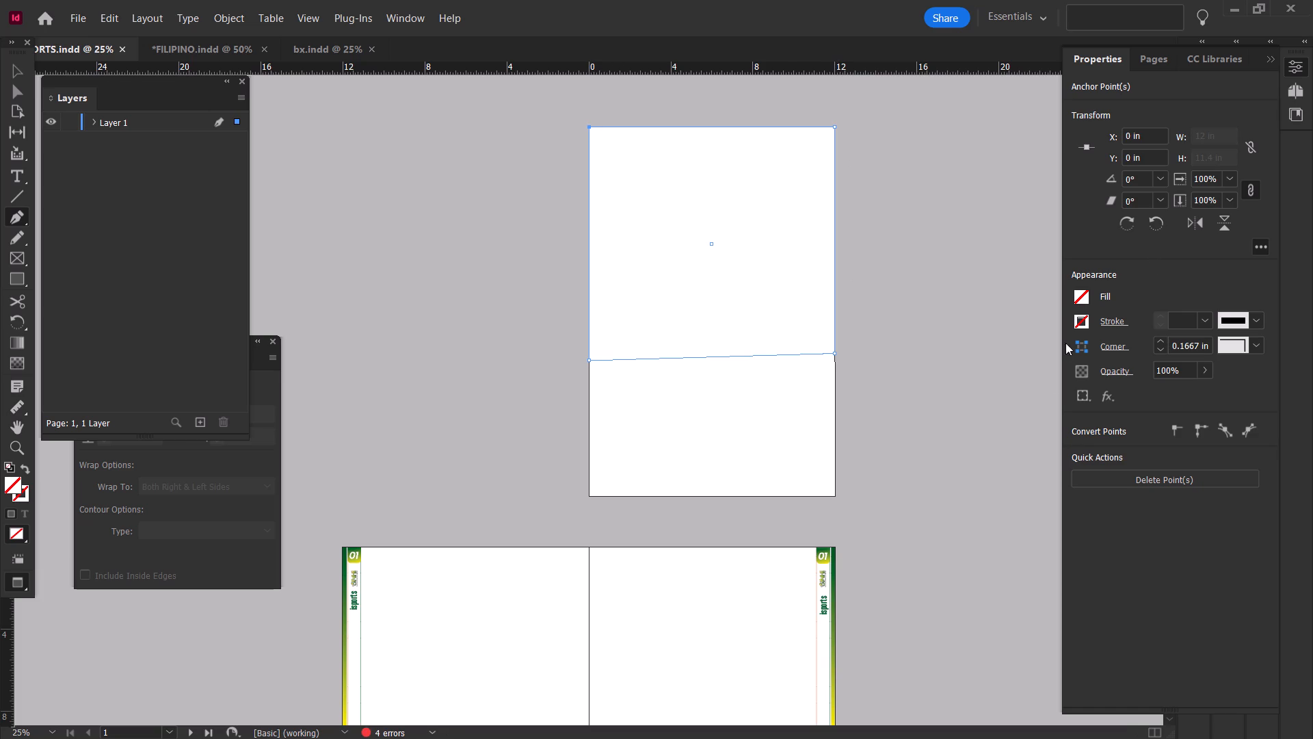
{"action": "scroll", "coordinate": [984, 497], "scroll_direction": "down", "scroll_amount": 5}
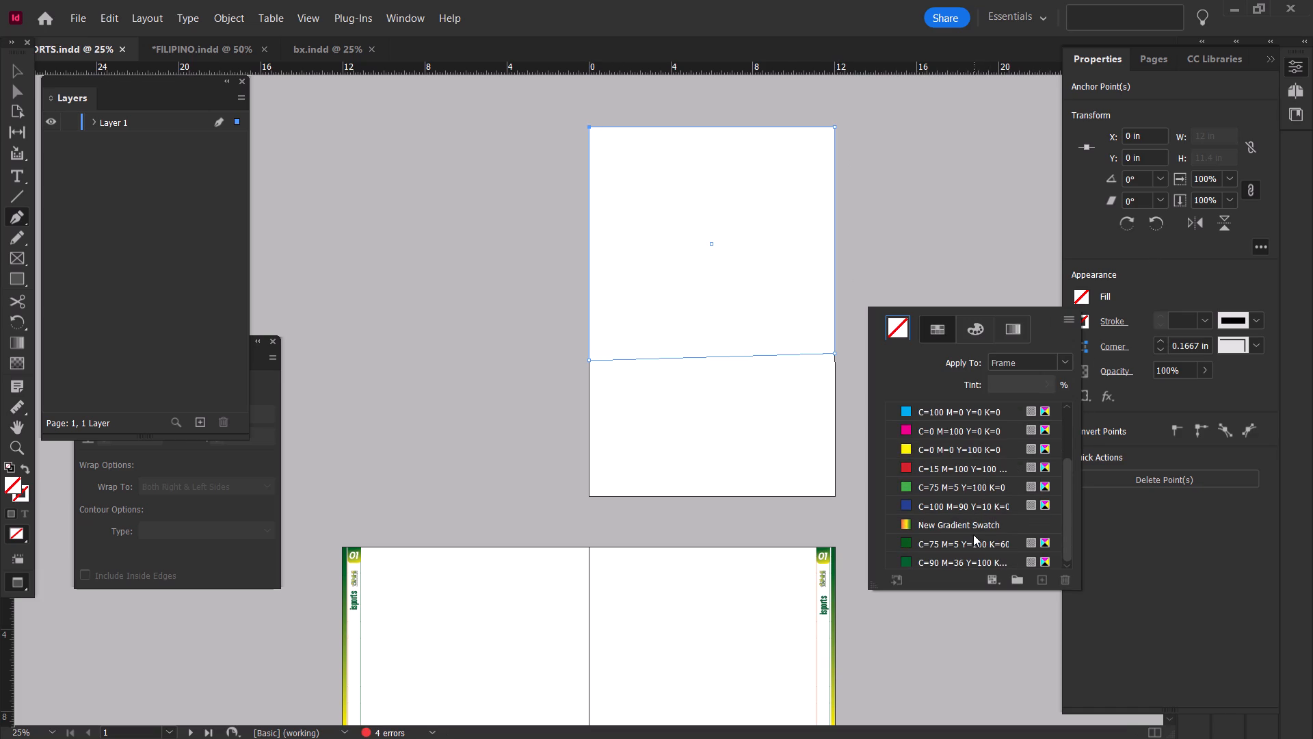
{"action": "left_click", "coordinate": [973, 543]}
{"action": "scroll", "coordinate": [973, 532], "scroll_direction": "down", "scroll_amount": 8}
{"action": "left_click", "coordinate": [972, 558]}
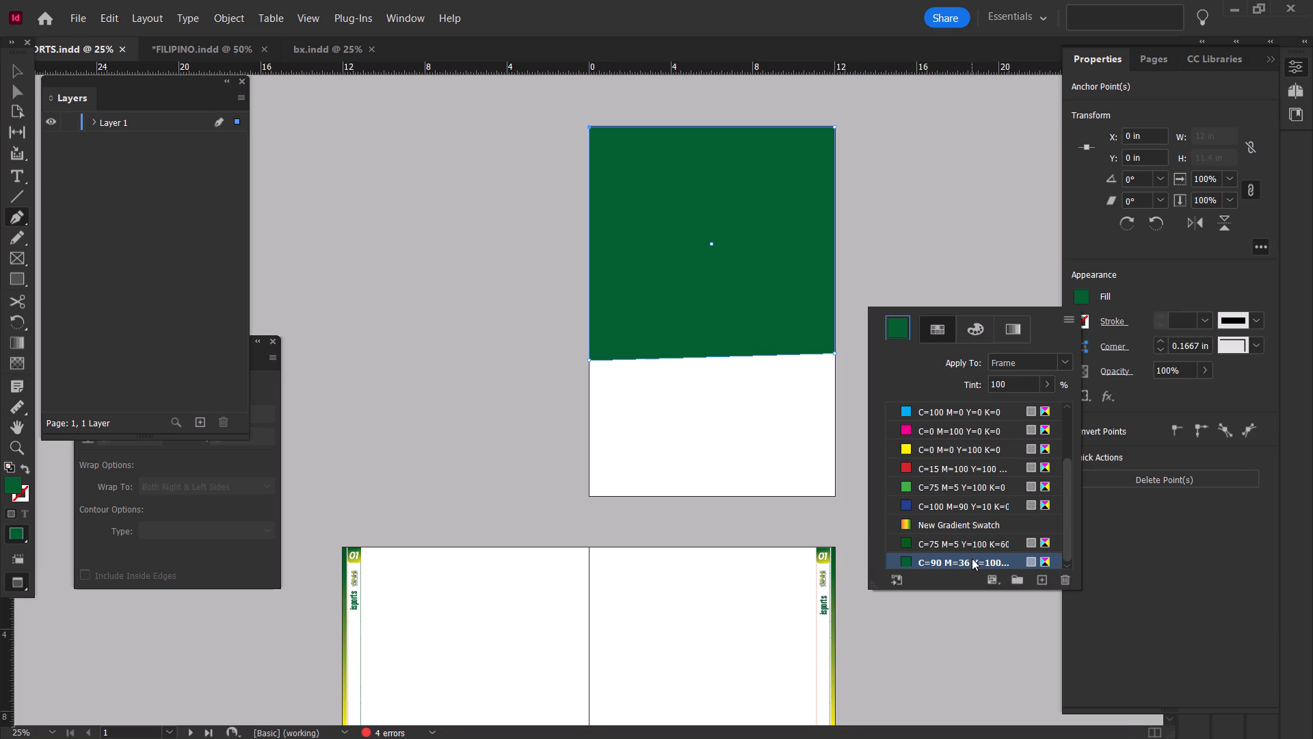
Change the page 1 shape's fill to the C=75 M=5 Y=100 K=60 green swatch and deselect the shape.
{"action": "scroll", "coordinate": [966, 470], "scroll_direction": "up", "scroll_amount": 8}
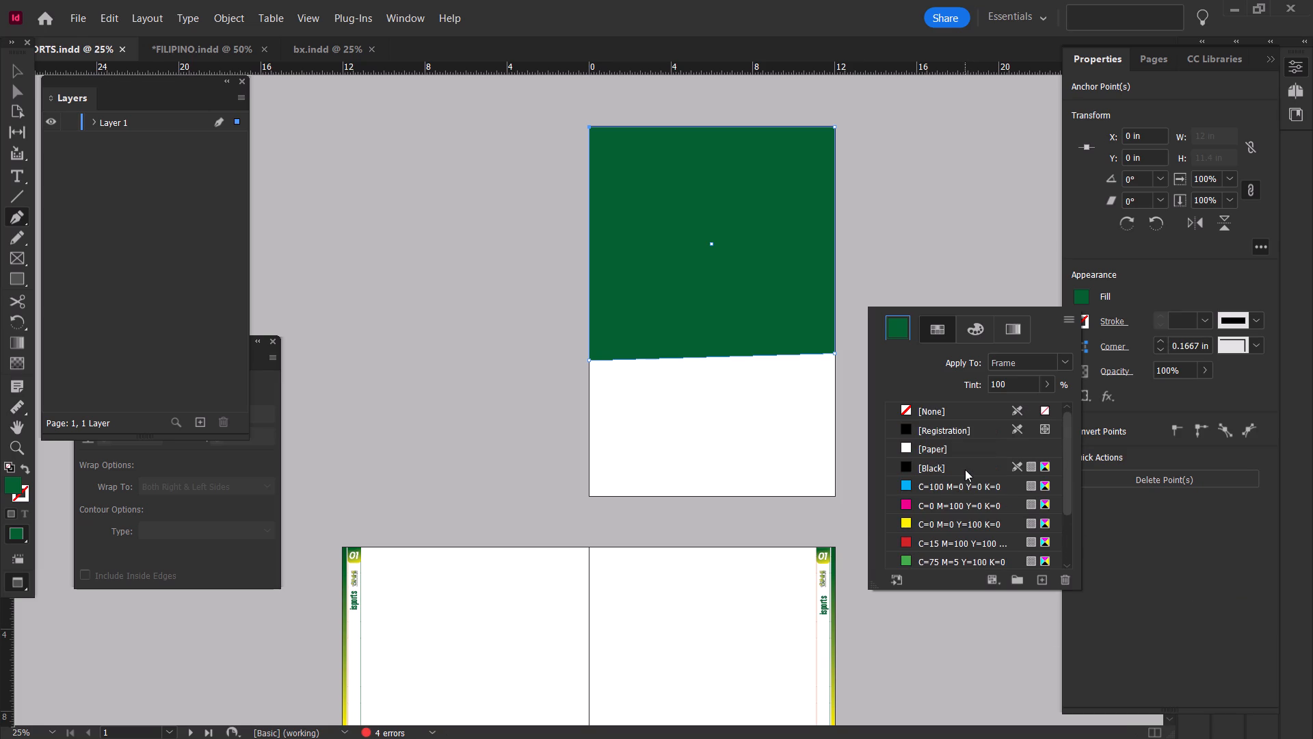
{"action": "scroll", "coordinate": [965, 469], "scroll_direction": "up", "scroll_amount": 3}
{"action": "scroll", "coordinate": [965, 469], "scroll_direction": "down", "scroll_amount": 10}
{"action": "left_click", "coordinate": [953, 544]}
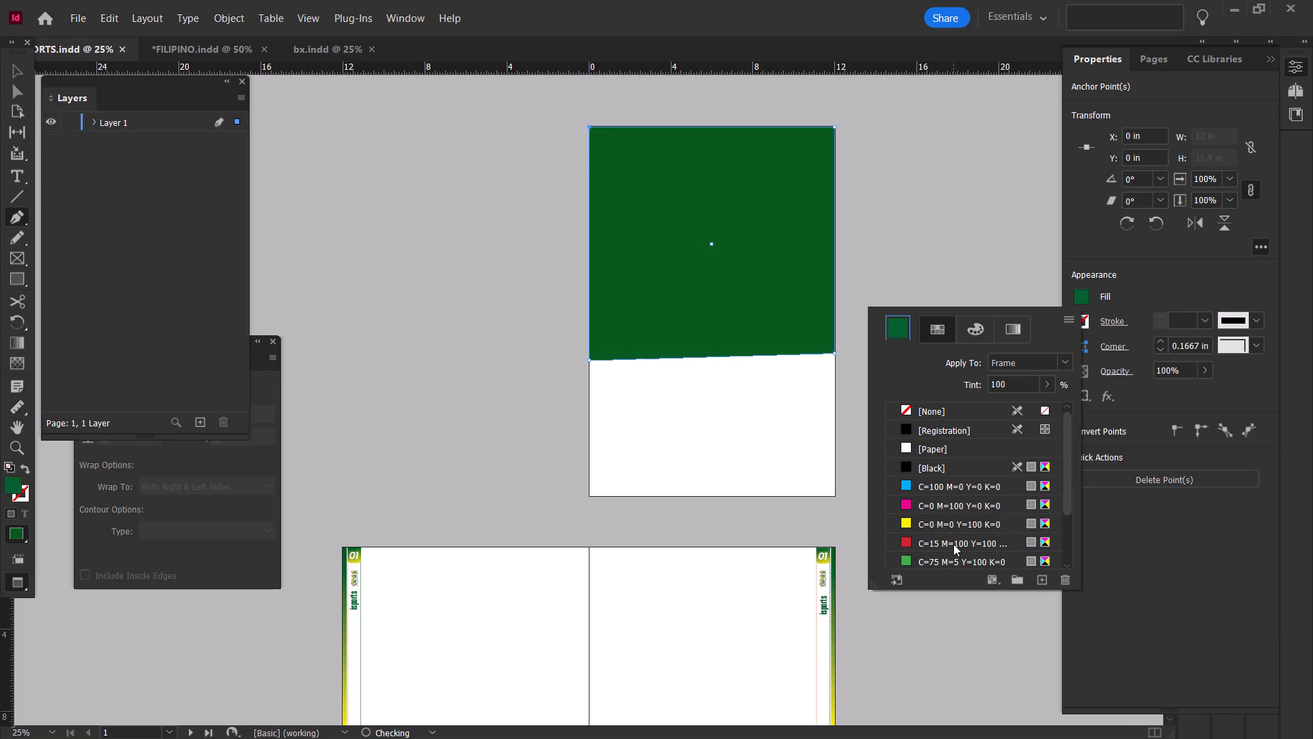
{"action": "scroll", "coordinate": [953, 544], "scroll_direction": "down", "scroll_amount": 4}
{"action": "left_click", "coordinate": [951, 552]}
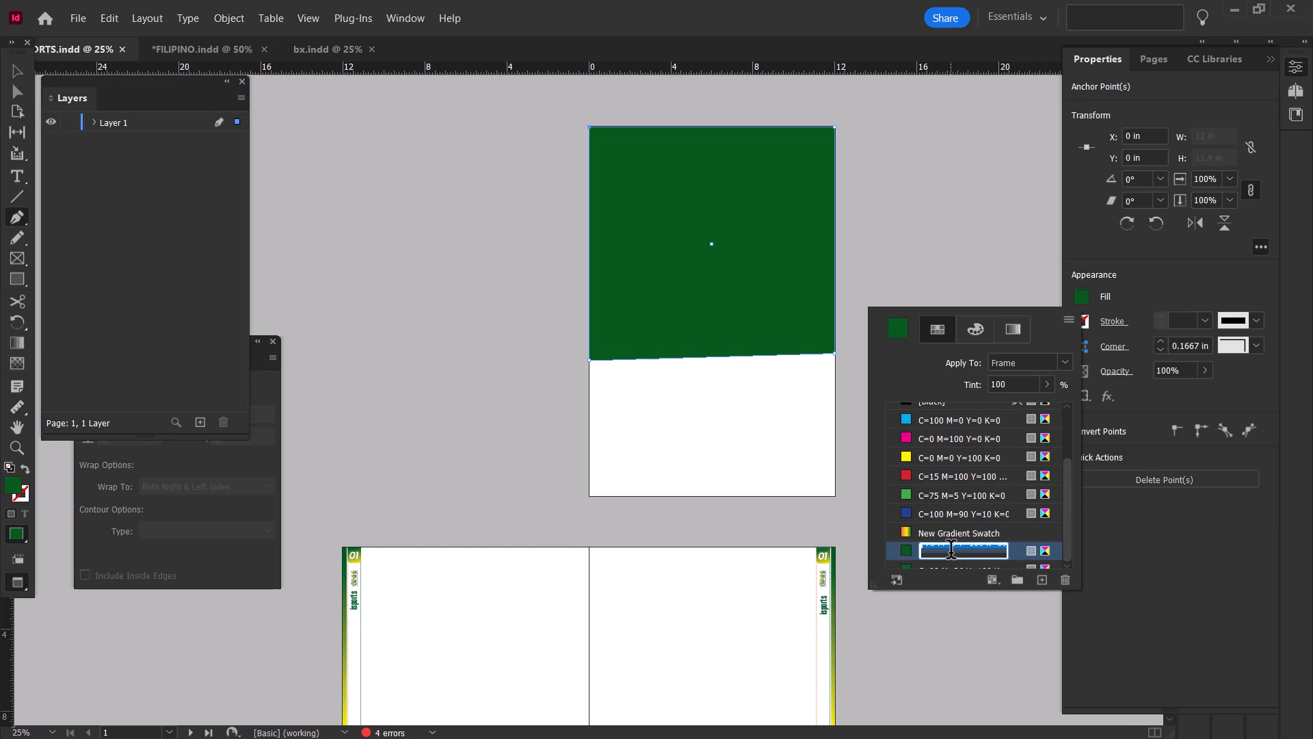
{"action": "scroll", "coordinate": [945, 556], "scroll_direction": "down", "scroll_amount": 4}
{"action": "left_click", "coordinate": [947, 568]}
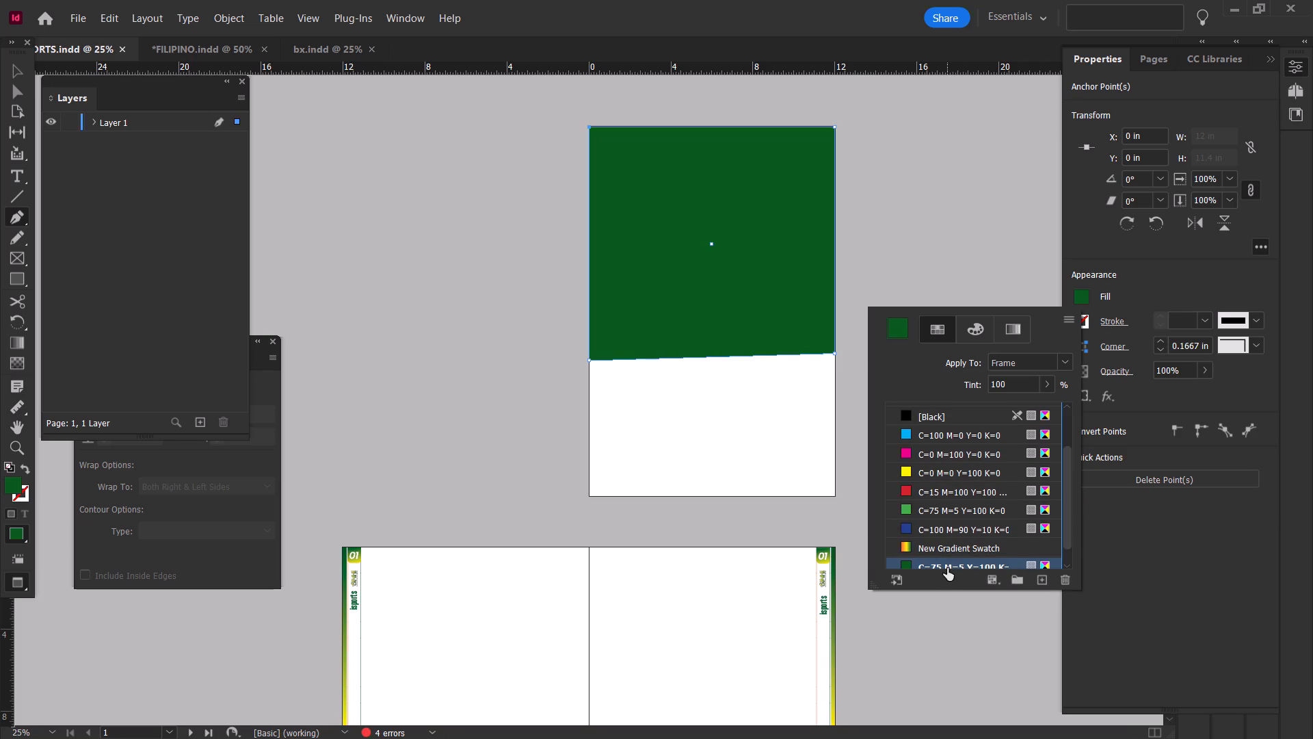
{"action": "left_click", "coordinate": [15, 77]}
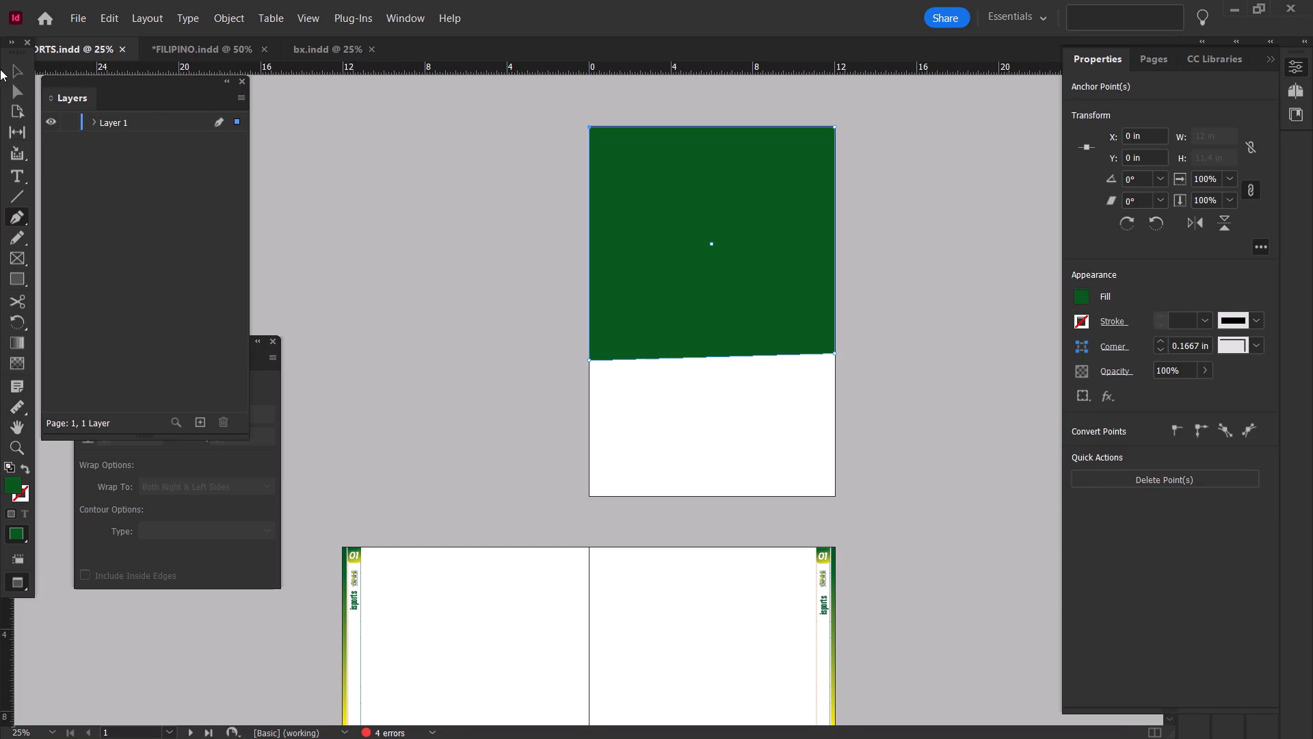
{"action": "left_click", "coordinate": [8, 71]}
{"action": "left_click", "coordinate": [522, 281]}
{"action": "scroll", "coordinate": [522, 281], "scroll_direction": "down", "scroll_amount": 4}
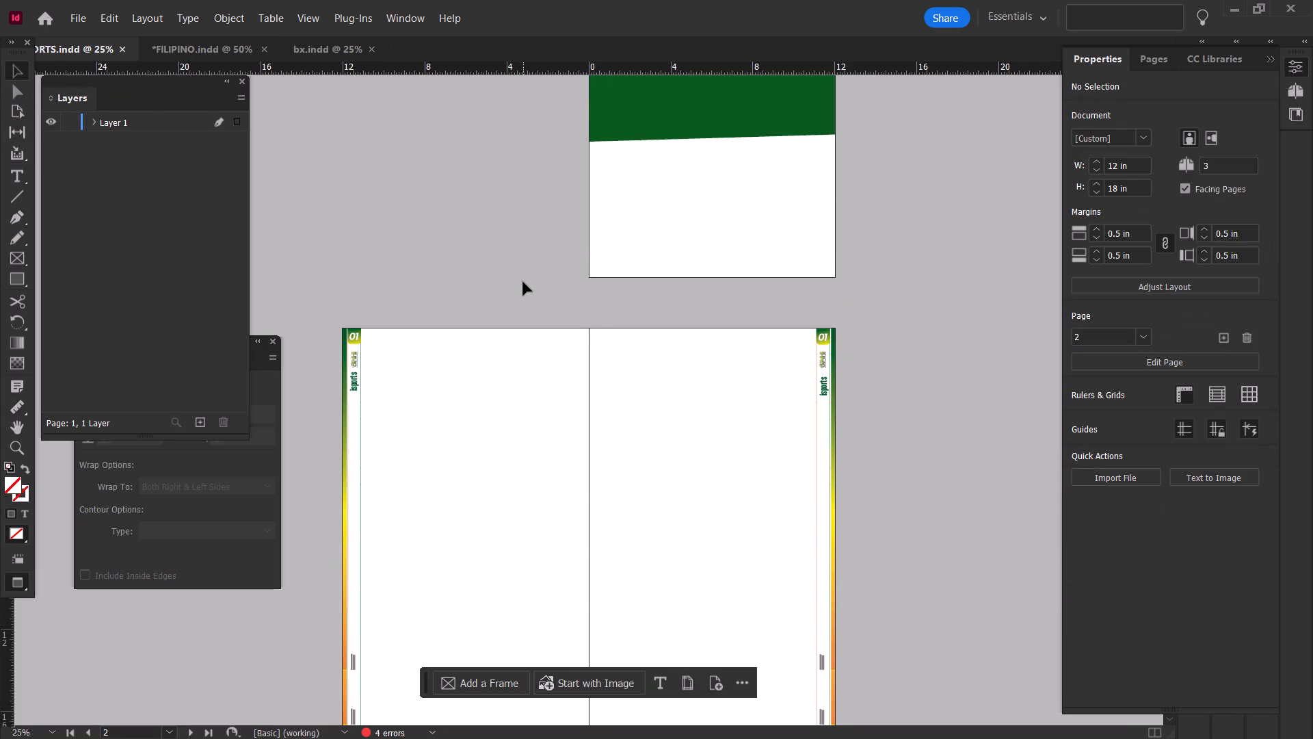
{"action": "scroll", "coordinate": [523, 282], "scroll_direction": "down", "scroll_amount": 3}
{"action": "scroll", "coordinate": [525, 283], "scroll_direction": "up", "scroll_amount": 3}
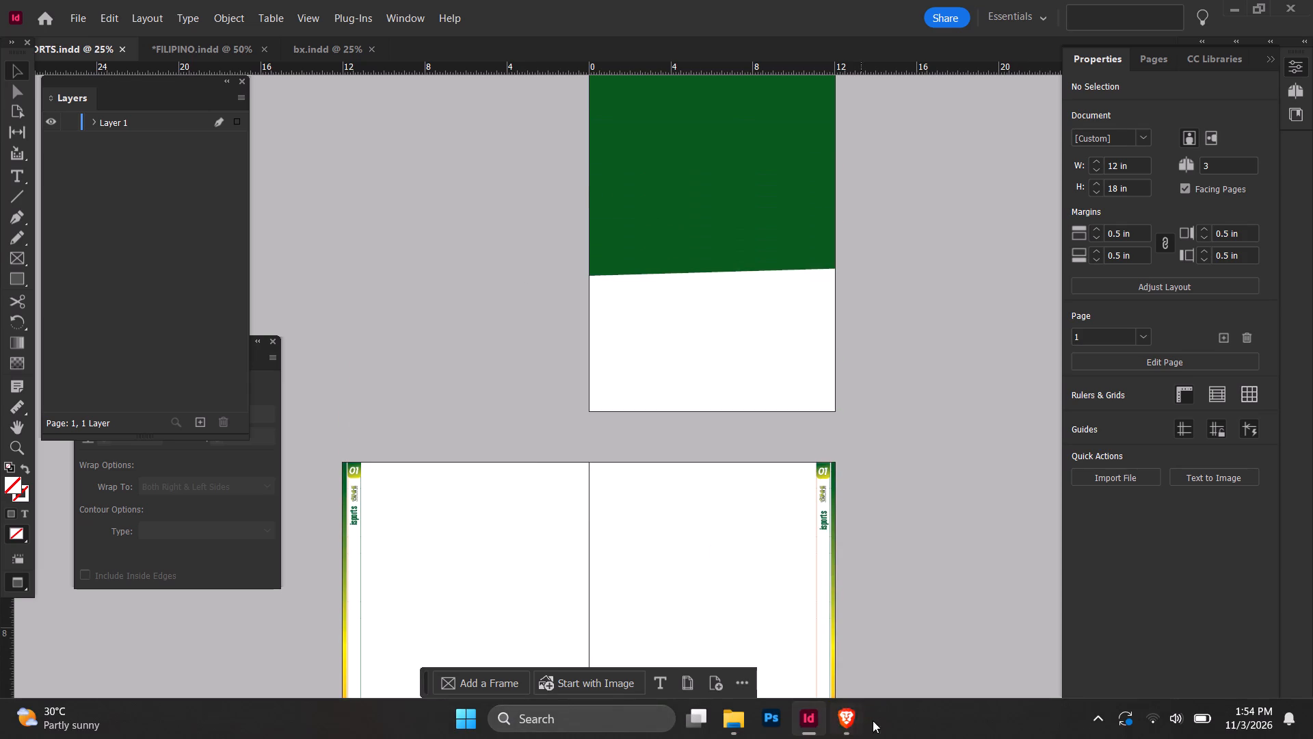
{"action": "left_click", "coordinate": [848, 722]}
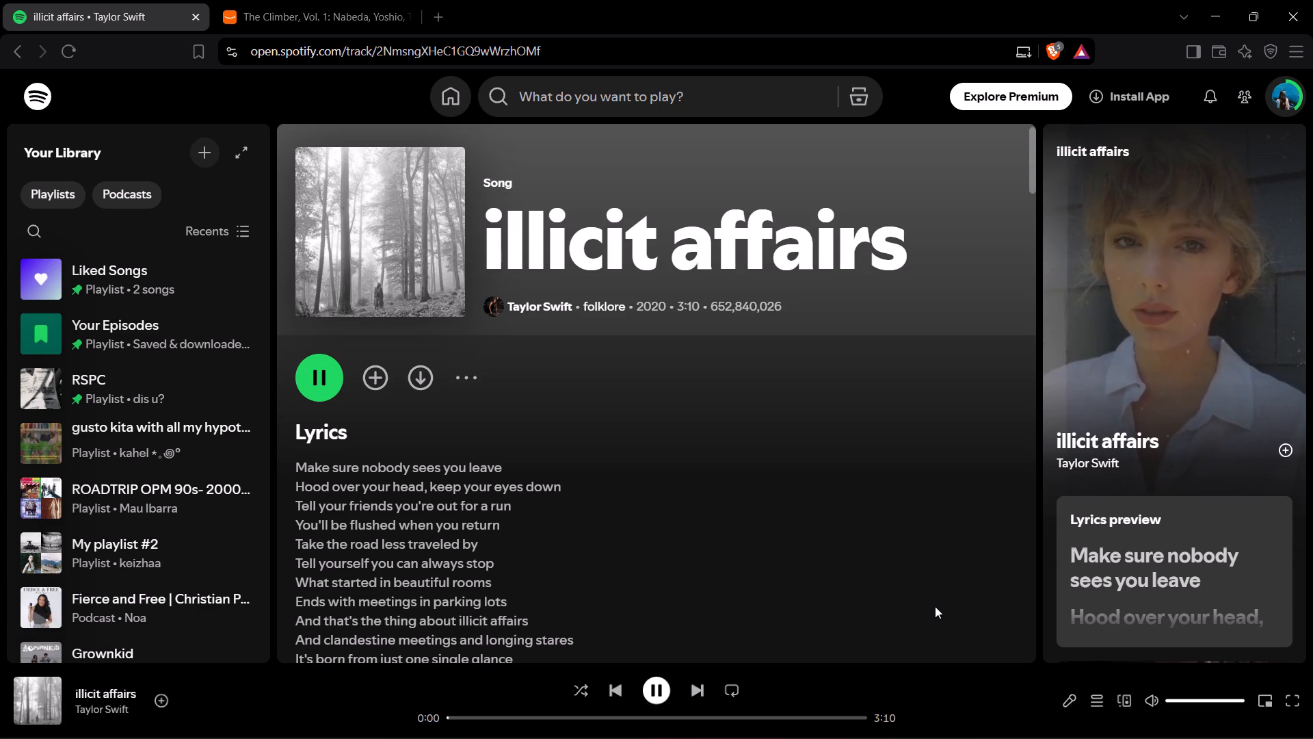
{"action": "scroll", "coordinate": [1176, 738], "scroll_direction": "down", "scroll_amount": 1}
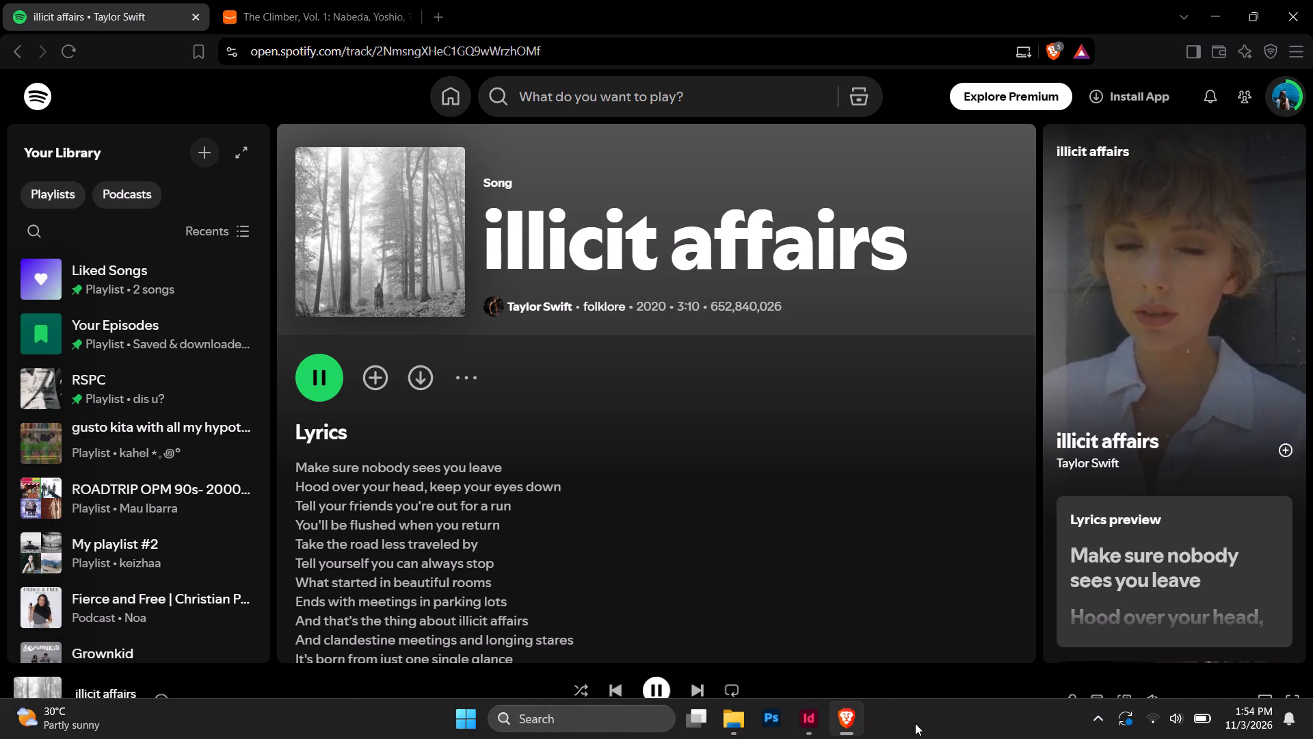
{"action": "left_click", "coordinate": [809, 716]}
Preview the document full screen to check the green shape on page 1.
{"action": "scroll", "coordinate": [771, 445], "scroll_direction": "down", "scroll_amount": 4}
{"action": "left_click", "coordinate": [636, 513]}
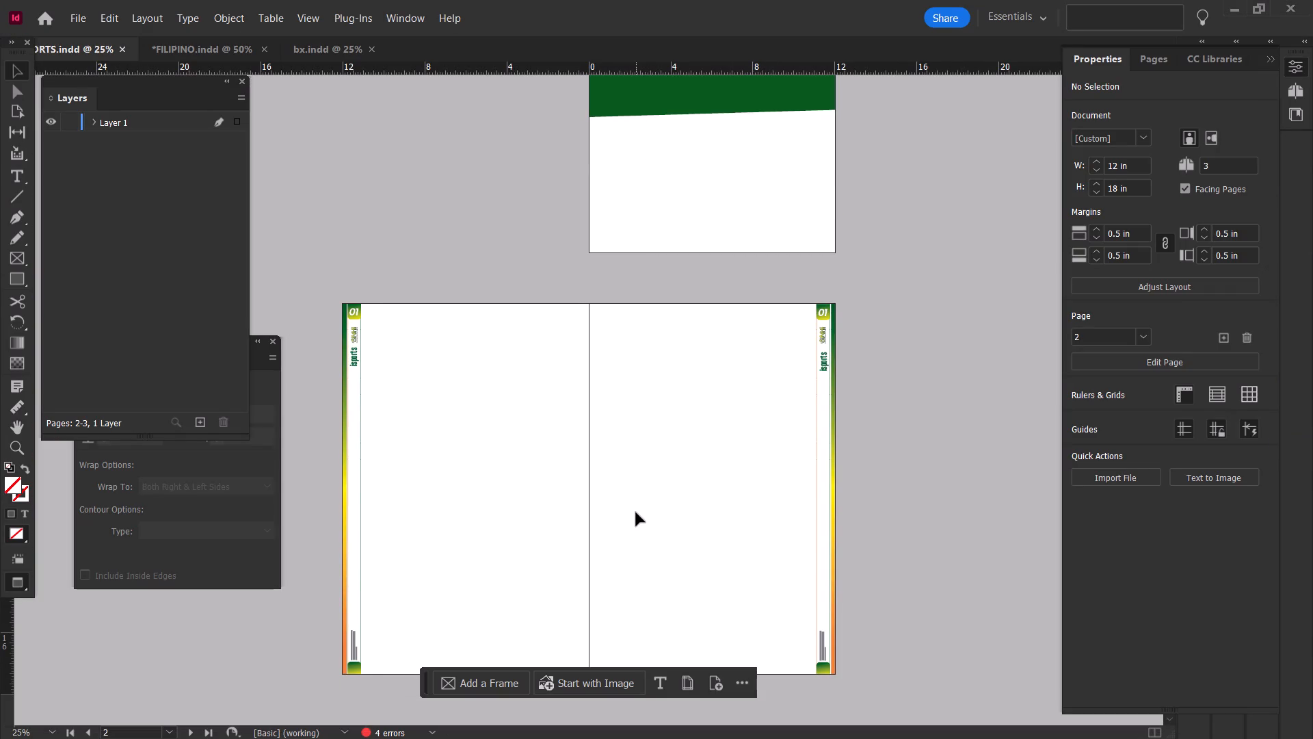
{"action": "key", "text": "shift+w"}
{"action": "right_click", "coordinate": [637, 515]}
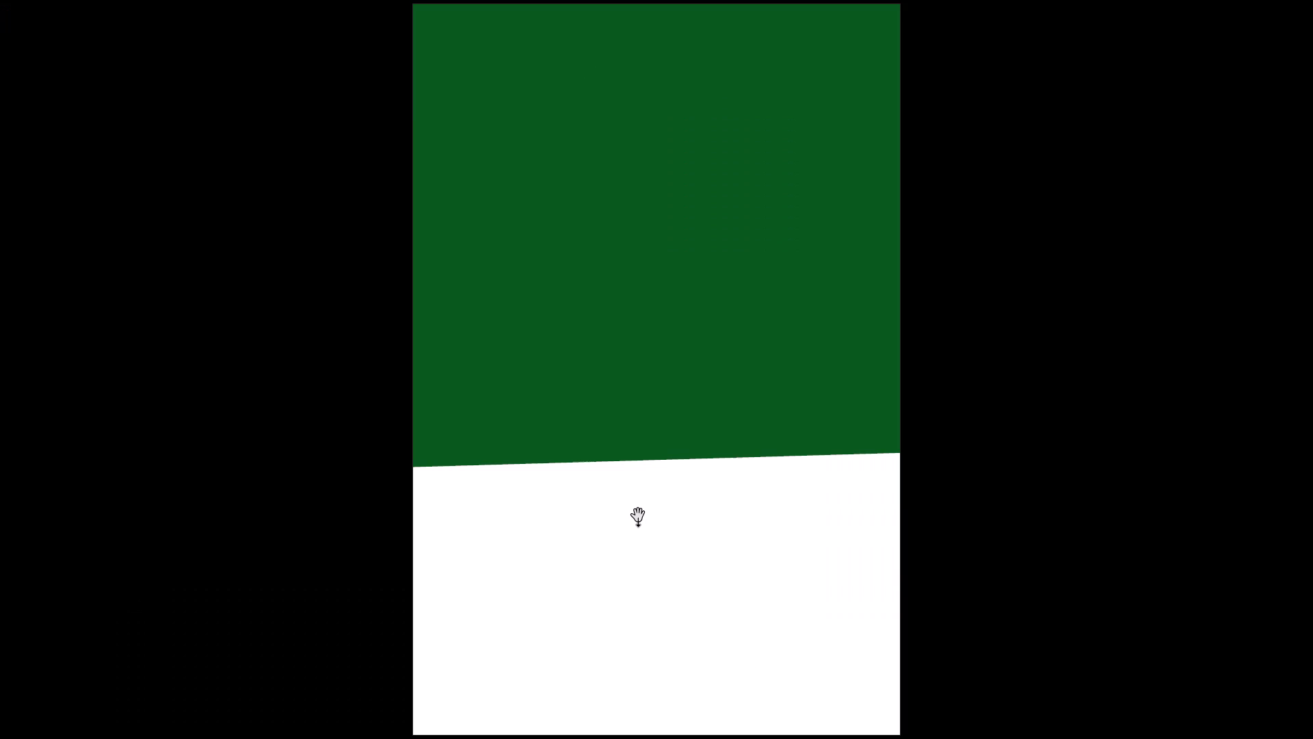
{"action": "left_click", "coordinate": [638, 515]}
{"action": "key", "text": "shift+w"}
{"action": "scroll", "coordinate": [698, 504], "scroll_direction": "up", "scroll_amount": 6}
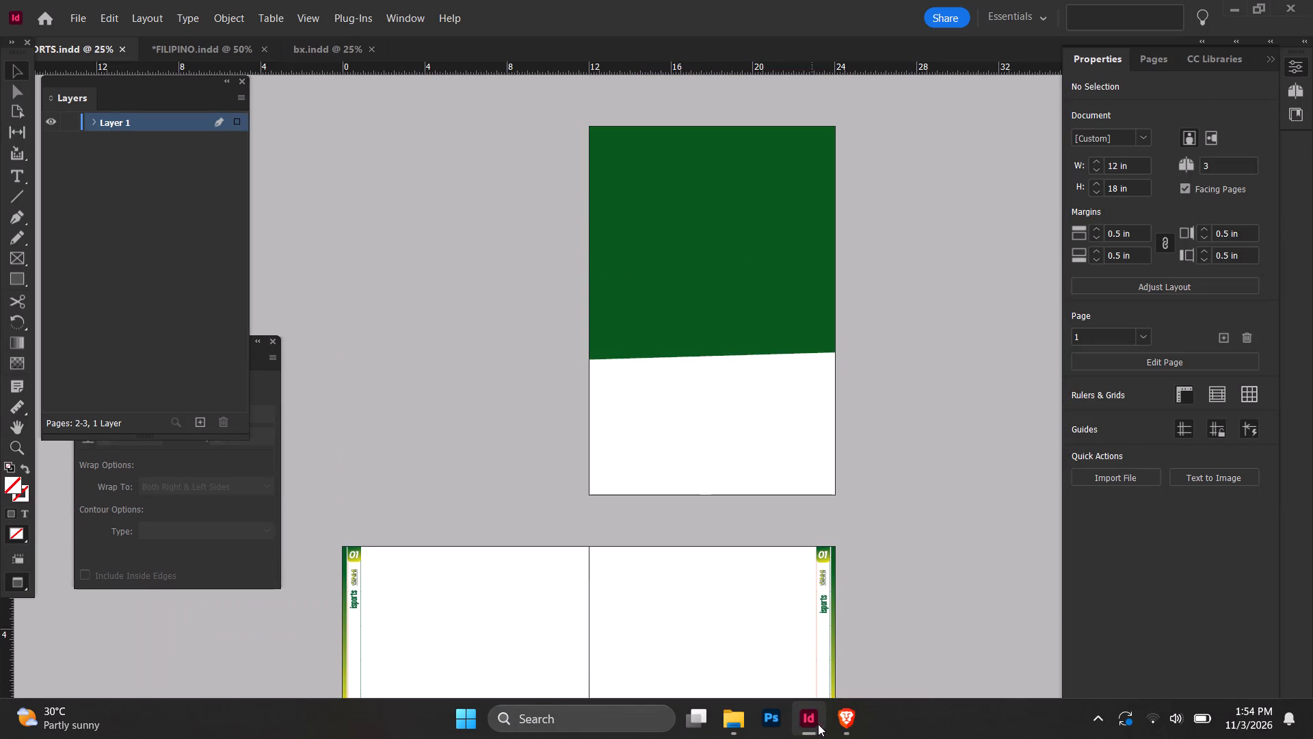
Switch to the Brave browser, search for "driive" in a new tab and open Google Drive from the results.
{"action": "left_click", "coordinate": [831, 725]}
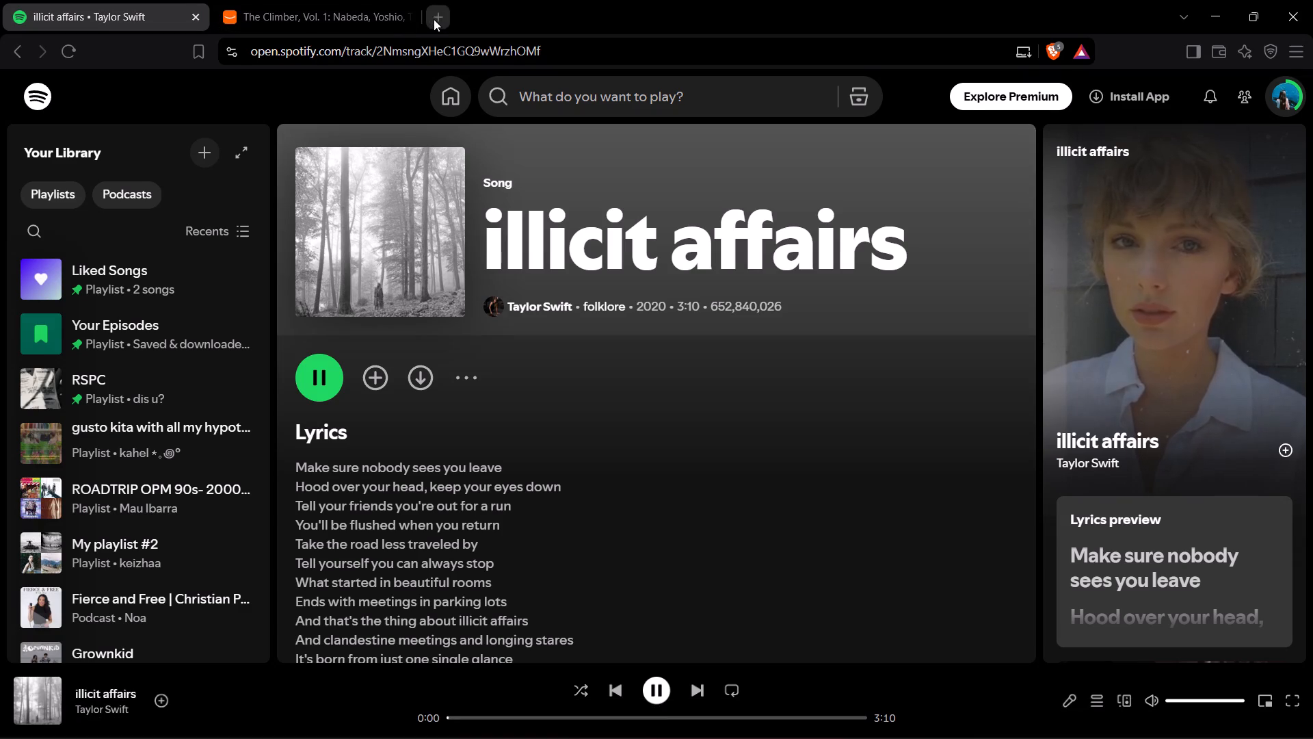
{"action": "left_click", "coordinate": [434, 19]}
{"action": "key", "text": "d"}
{"action": "type", "text": "ru"}
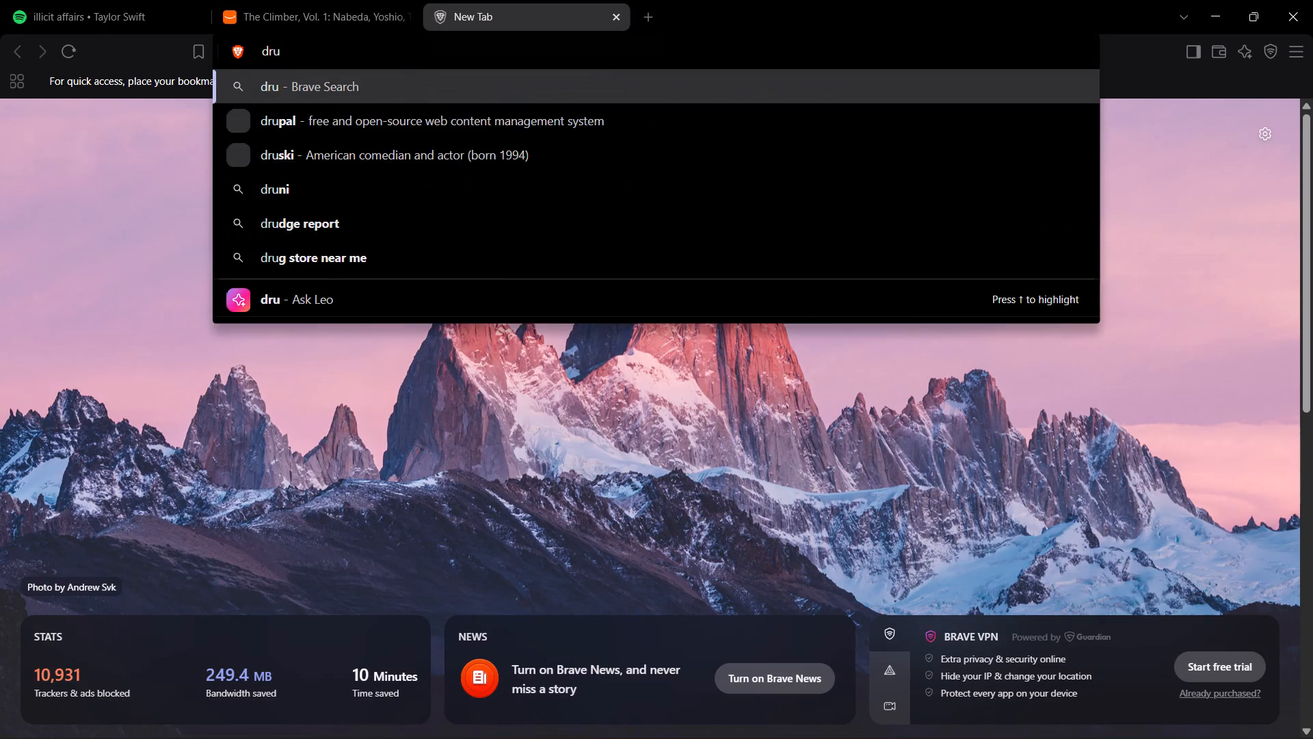
{"action": "key", "text": "BackSpace"}
{"action": "type", "text": "iive"}
{"action": "key", "text": "Return"}
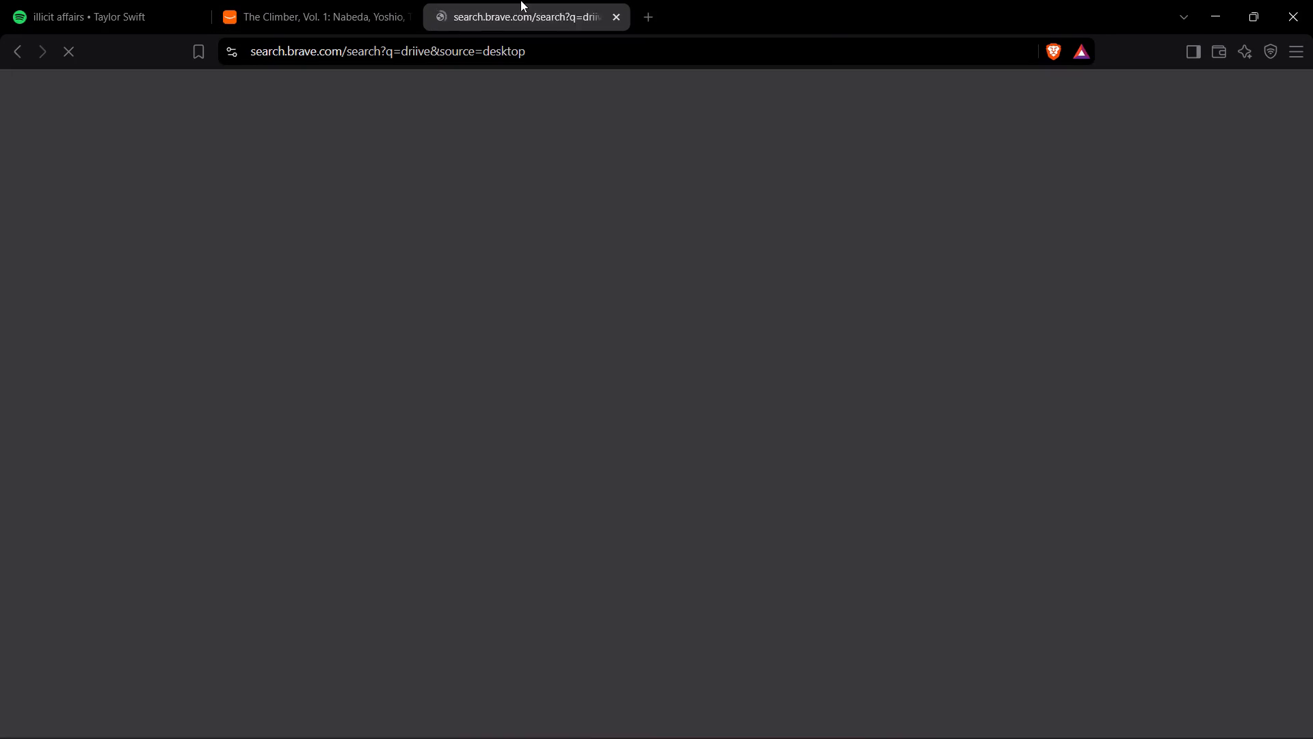
{"action": "scroll", "coordinate": [334, 269], "scroll_direction": "down", "scroll_amount": 2}
{"action": "left_click", "coordinate": [287, 402]}
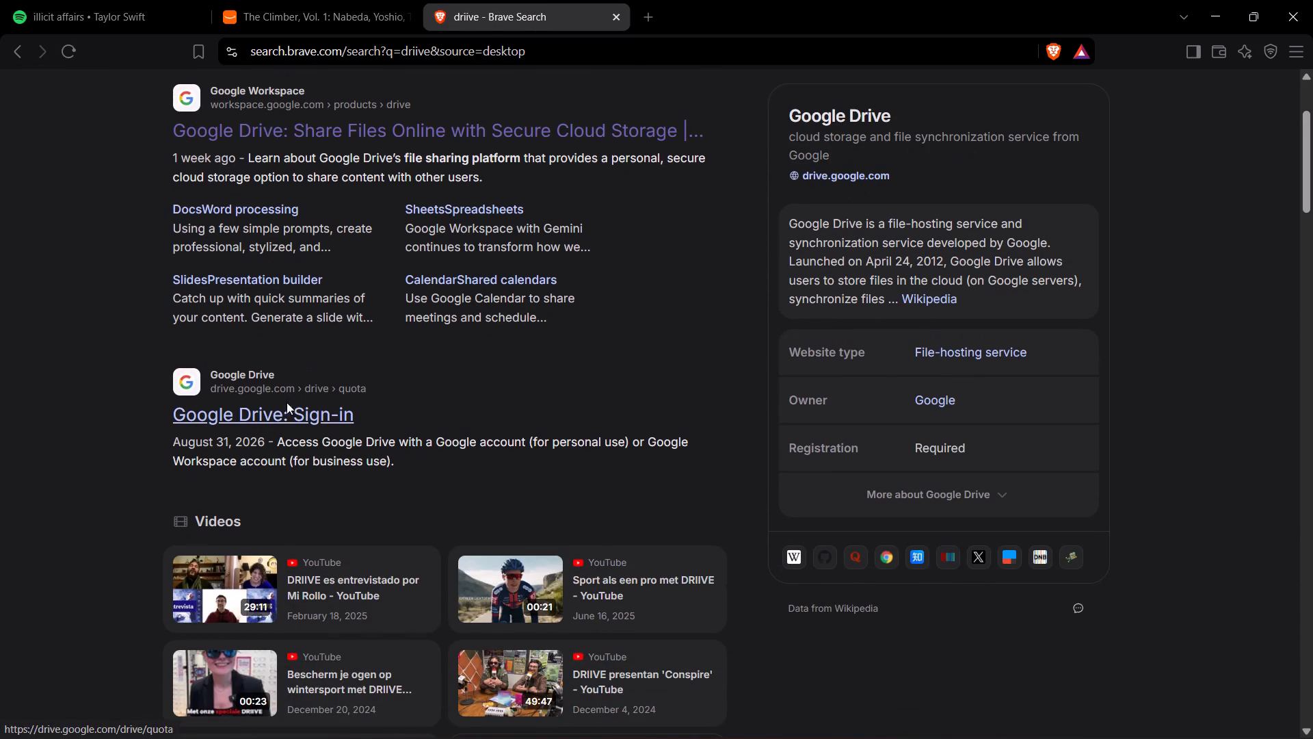
Try to open My Drive in Google Drive, and return to InDesign.
{"action": "scroll", "coordinate": [326, 392], "scroll_direction": "down", "scroll_amount": 2}
{"action": "scroll", "coordinate": [333, 390], "scroll_direction": "up", "scroll_amount": 3}
{"action": "scroll", "coordinate": [333, 390], "scroll_direction": "down", "scroll_amount": 2}
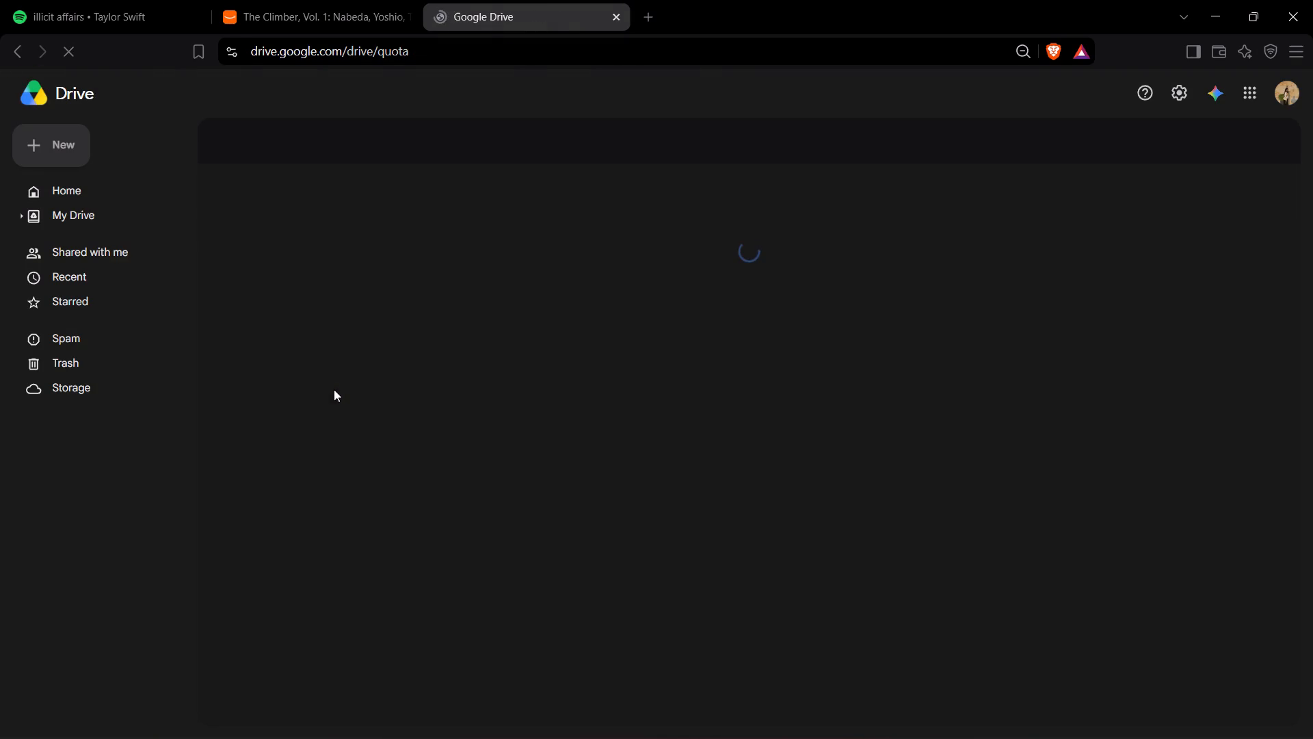
{"action": "left_click", "coordinate": [94, 222]}
{"action": "left_click", "coordinate": [70, 206]}
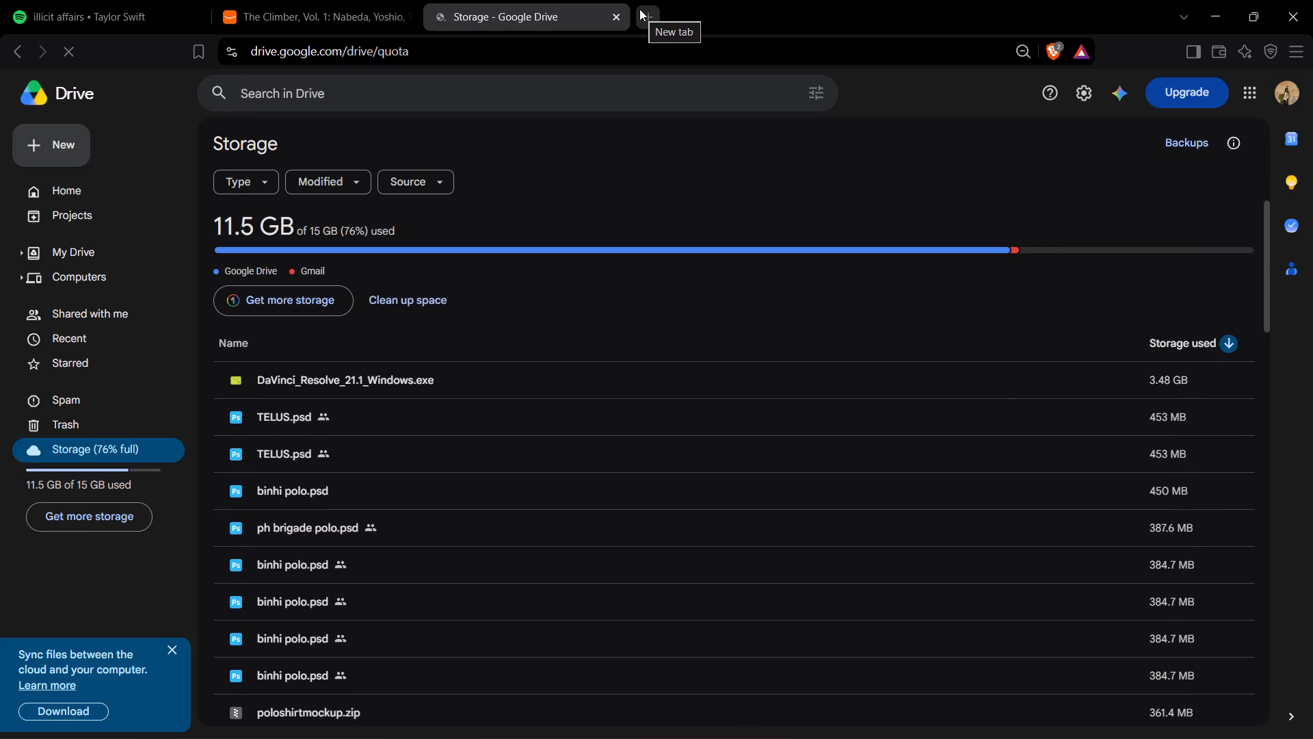
{"action": "key", "text": "alt+Tab"}
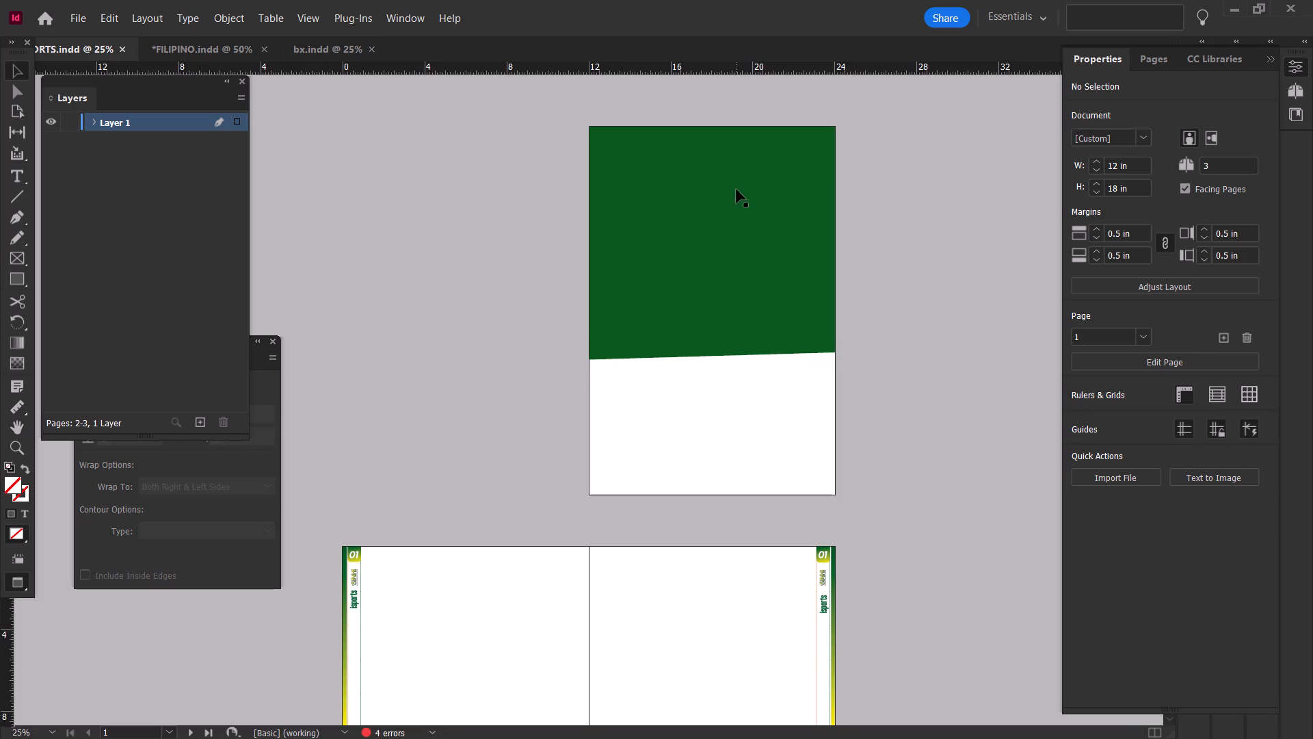
Fill the slanted shape on page 1 with the orange-yellow-green New Gradient Swatch.
{"action": "left_click", "coordinate": [747, 249]}
{"action": "left_click", "coordinate": [1085, 291]}
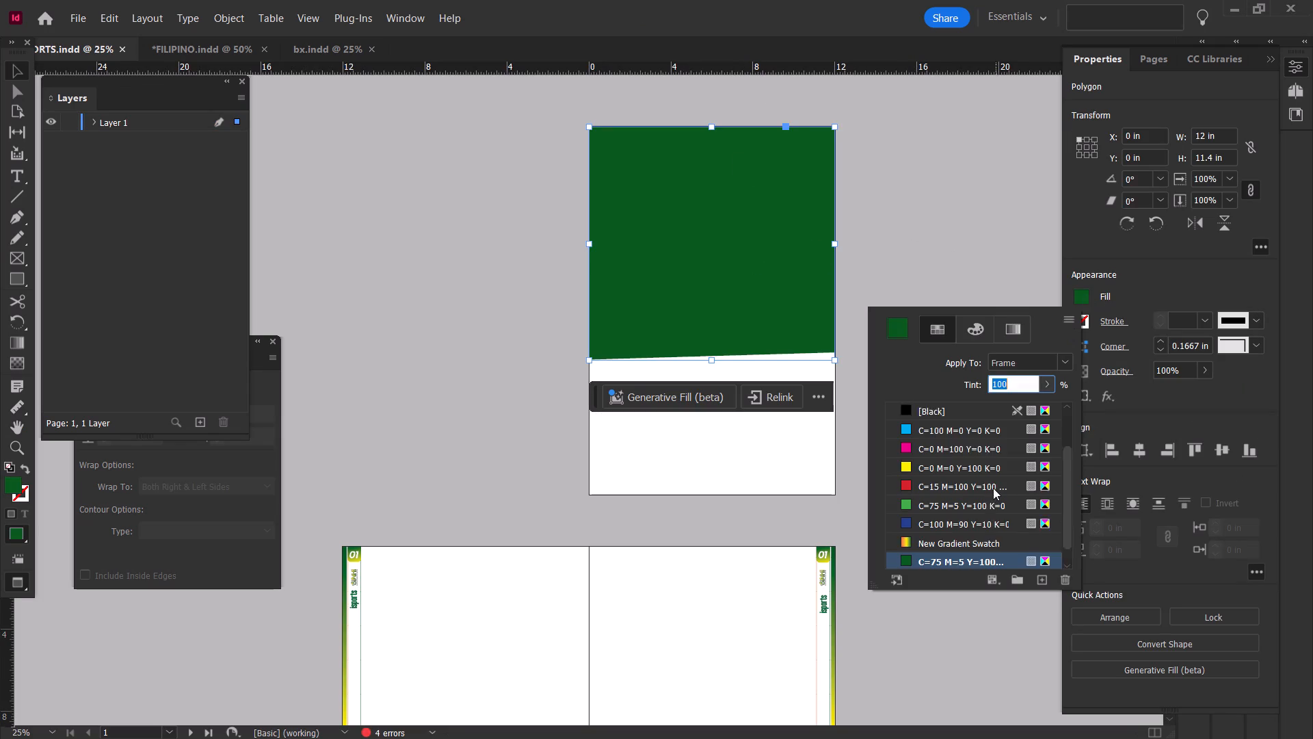
{"action": "scroll", "coordinate": [988, 500], "scroll_direction": "down", "scroll_amount": 6}
{"action": "left_click", "coordinate": [979, 521]}
{"action": "scroll", "coordinate": [977, 501], "scroll_direction": "up", "scroll_amount": 16}
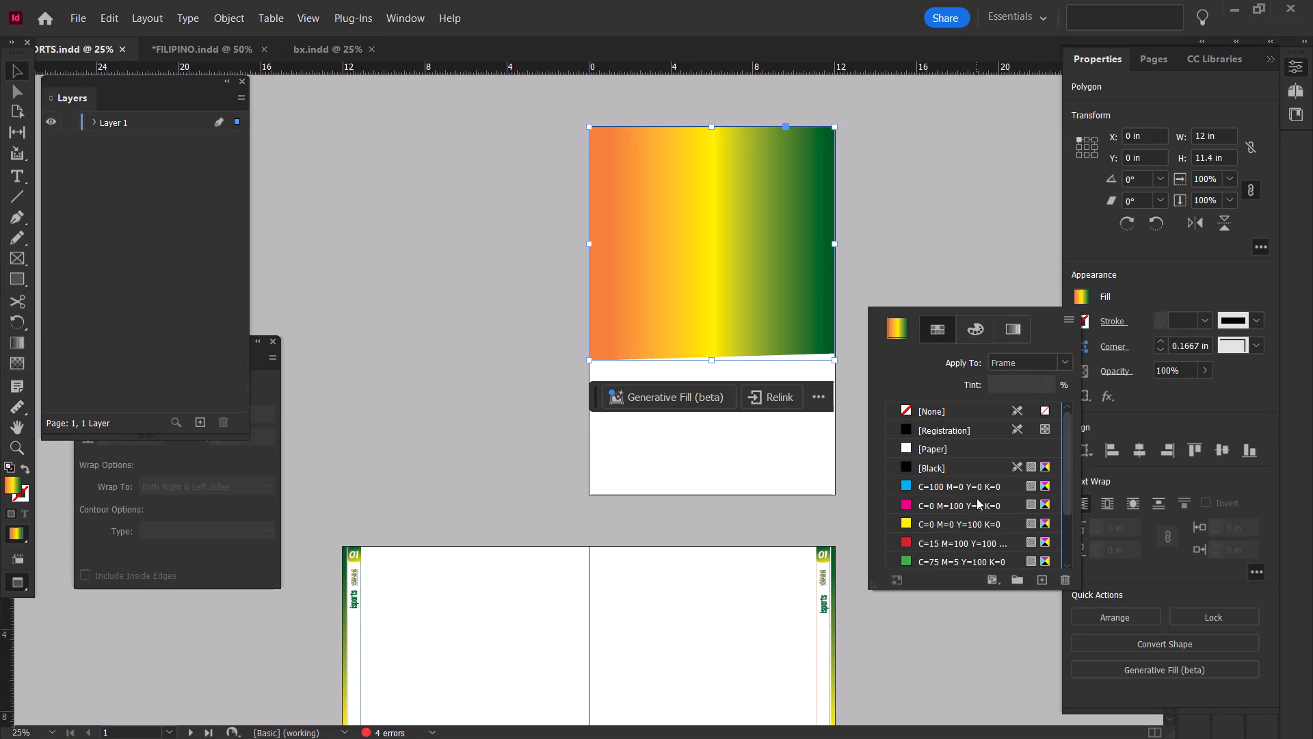
{"action": "scroll", "coordinate": [977, 498], "scroll_direction": "down", "scroll_amount": 13}
{"action": "scroll", "coordinate": [977, 491], "scroll_direction": "up", "scroll_amount": 3}
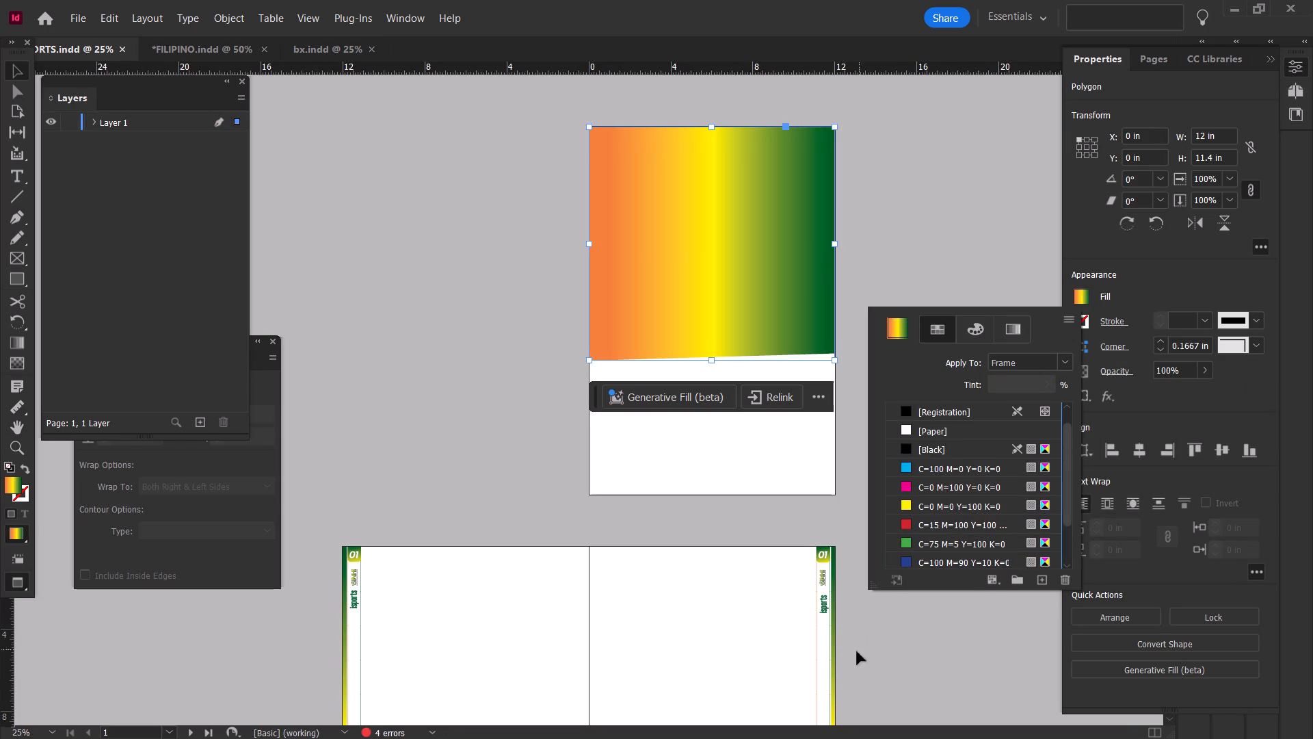
Move the orange stop of the page 1 slanted shape's linear gradient to location 0%.
{"action": "left_click", "coordinate": [835, 665]}
{"action": "double_click", "coordinate": [835, 665]}
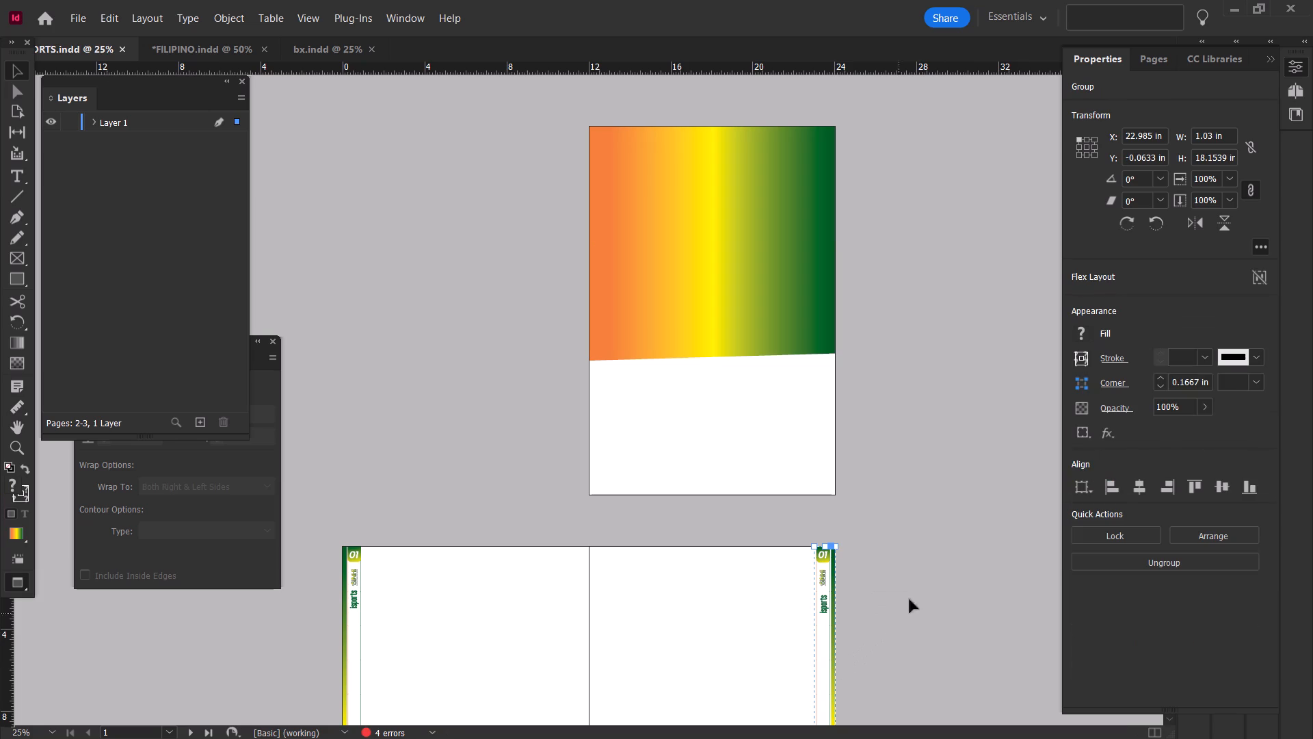
{"action": "left_click", "coordinate": [836, 231]}
{"action": "left_click", "coordinate": [767, 257]}
{"action": "left_click", "coordinate": [1075, 291]}
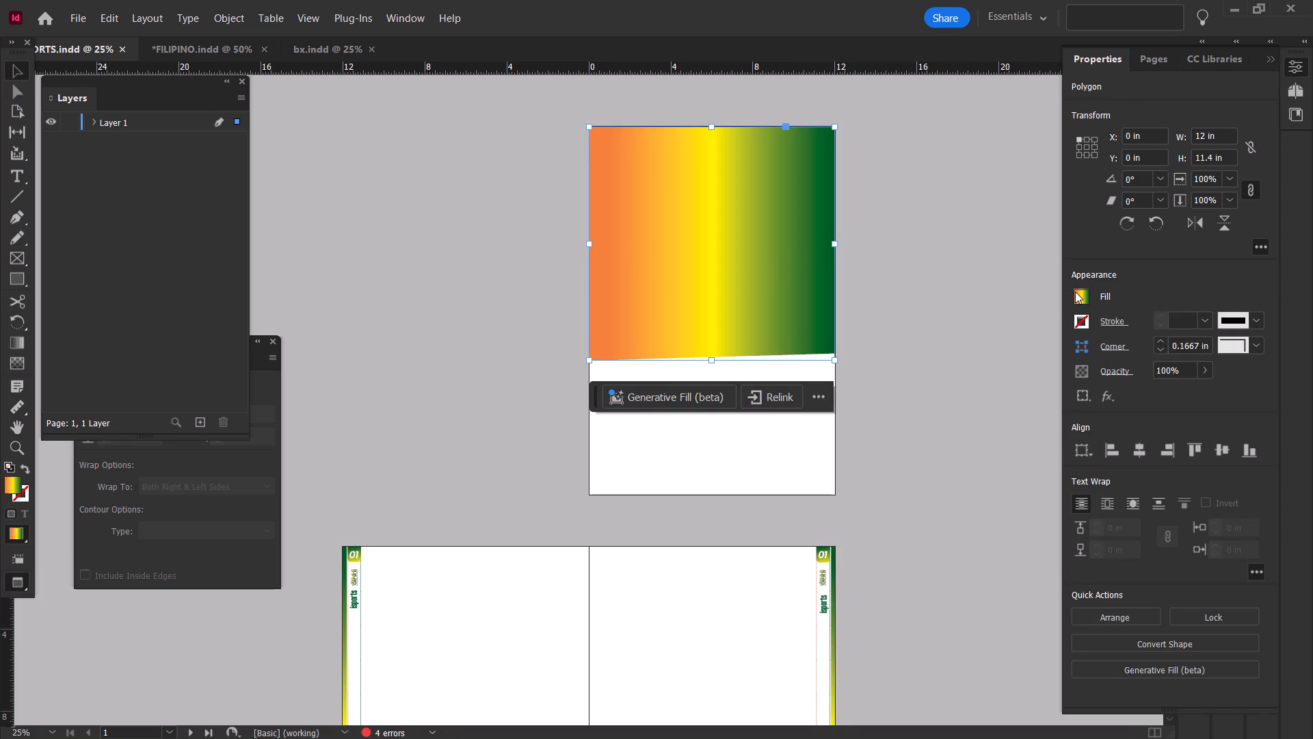
{"action": "left_click", "coordinate": [1013, 335]}
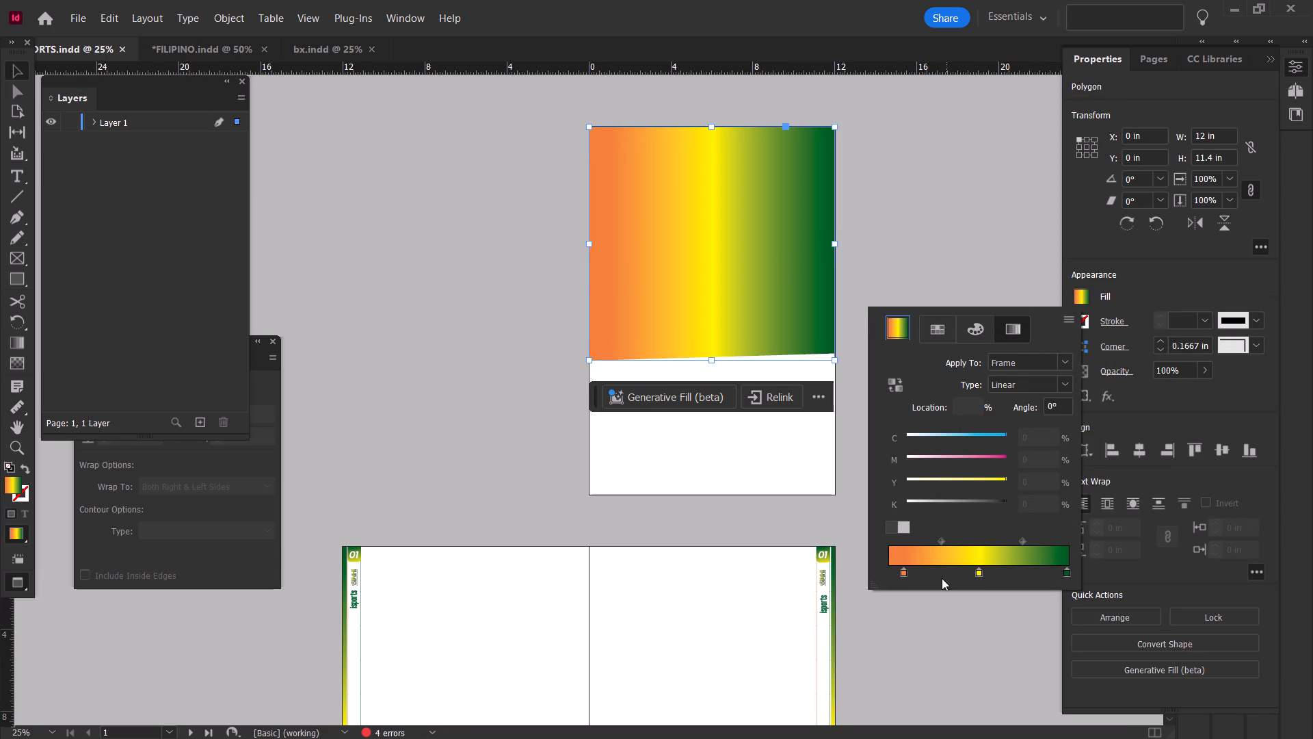
{"action": "left_click_drag", "start_coordinate": [901, 572], "coordinate": [884, 574]}
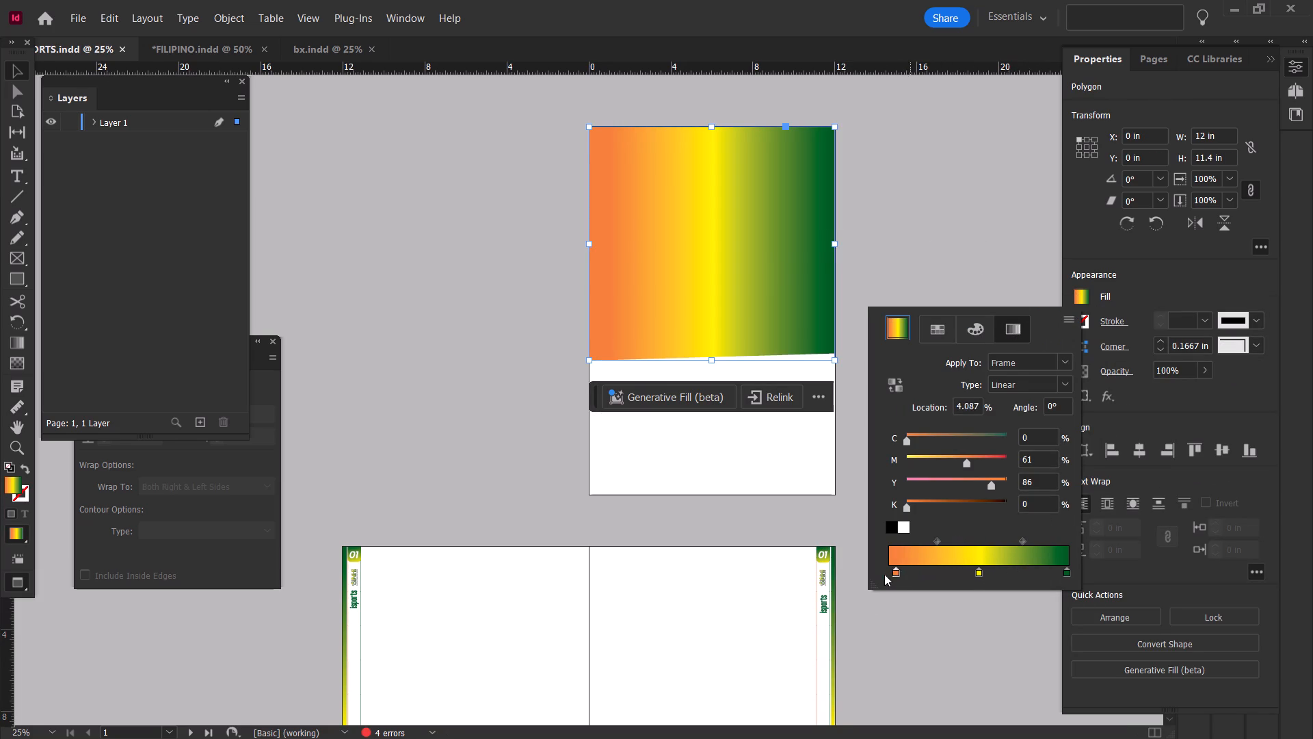
{"action": "left_click_drag", "start_coordinate": [884, 574], "coordinate": [740, 569]}
{"action": "left_click_drag", "start_coordinate": [886, 572], "coordinate": [499, 572]}
Remove the orange stop from the shape's gradient and move the yellow stop to about 0.7%, leaving a yellow-to-green blend.
{"action": "left_click_drag", "start_coordinate": [887, 573], "coordinate": [970, 573]}
{"action": "left_click_drag", "start_coordinate": [977, 575], "coordinate": [915, 580]}
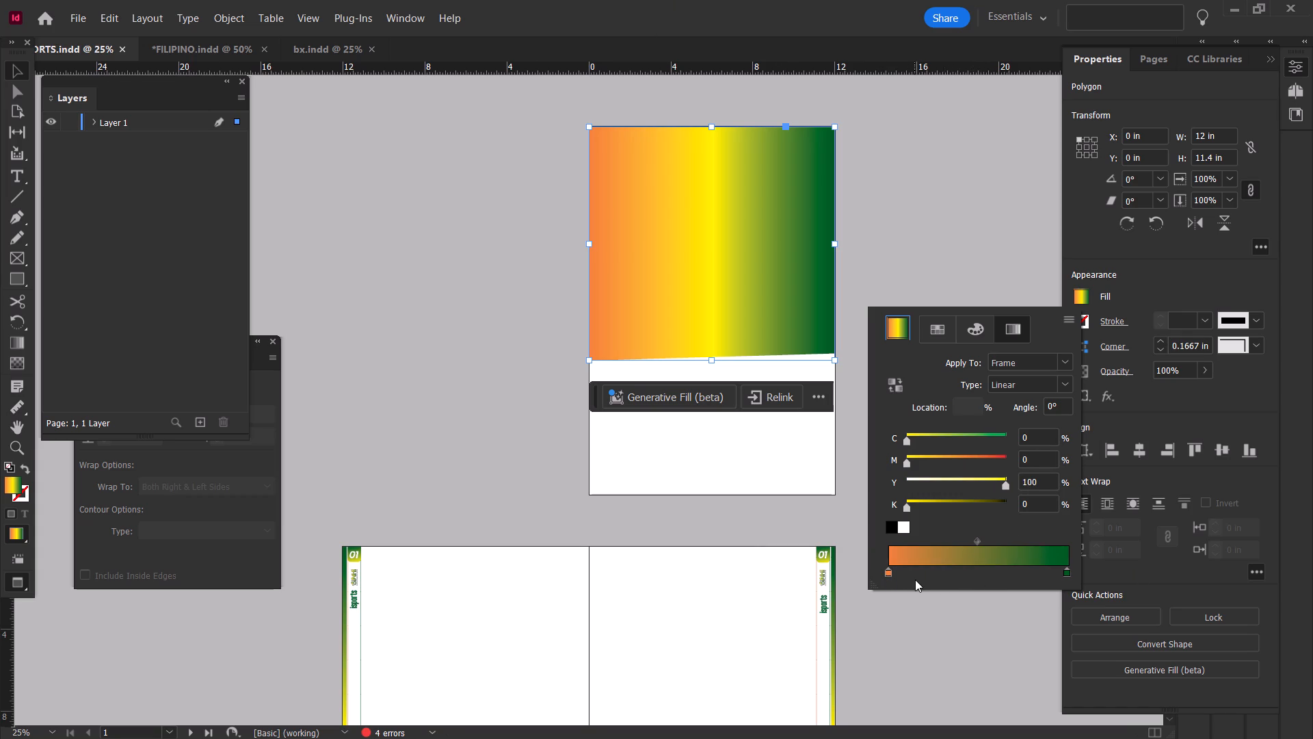
{"action": "left_click_drag", "start_coordinate": [915, 580], "coordinate": [966, 573]}
{"action": "left_click_drag", "start_coordinate": [887, 571], "coordinate": [926, 565]}
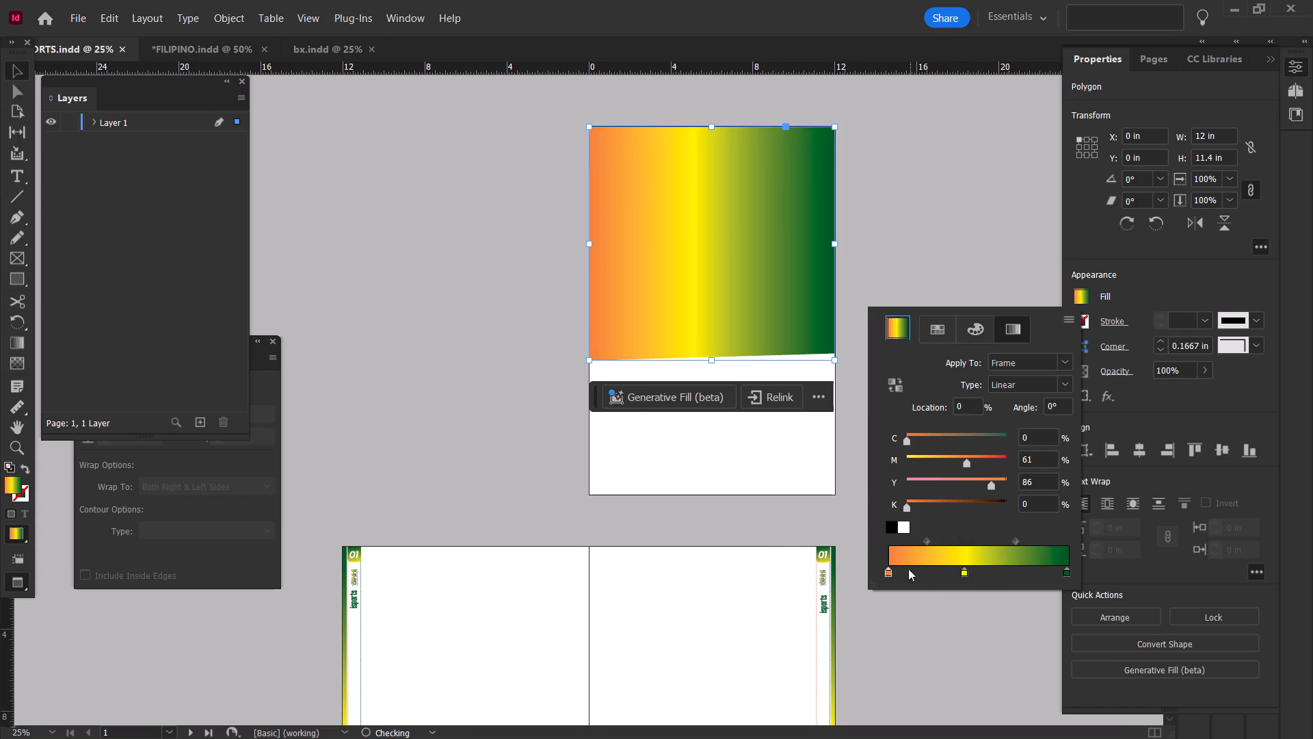
{"action": "left_click_drag", "start_coordinate": [888, 573], "coordinate": [916, 584]}
{"action": "left_click_drag", "start_coordinate": [888, 570], "coordinate": [888, 570]}
{"action": "left_click_drag", "start_coordinate": [888, 570], "coordinate": [982, 582]}
{"action": "left_click_drag", "start_coordinate": [963, 570], "coordinate": [881, 567]}
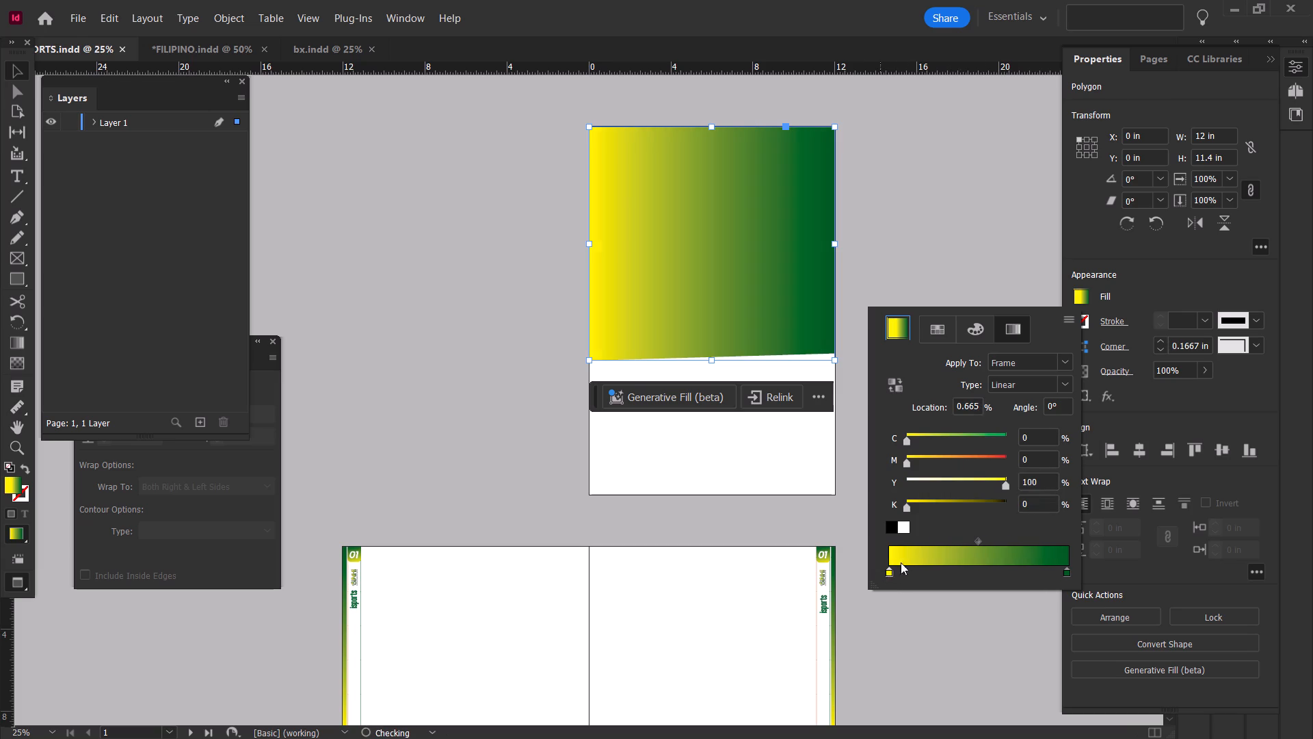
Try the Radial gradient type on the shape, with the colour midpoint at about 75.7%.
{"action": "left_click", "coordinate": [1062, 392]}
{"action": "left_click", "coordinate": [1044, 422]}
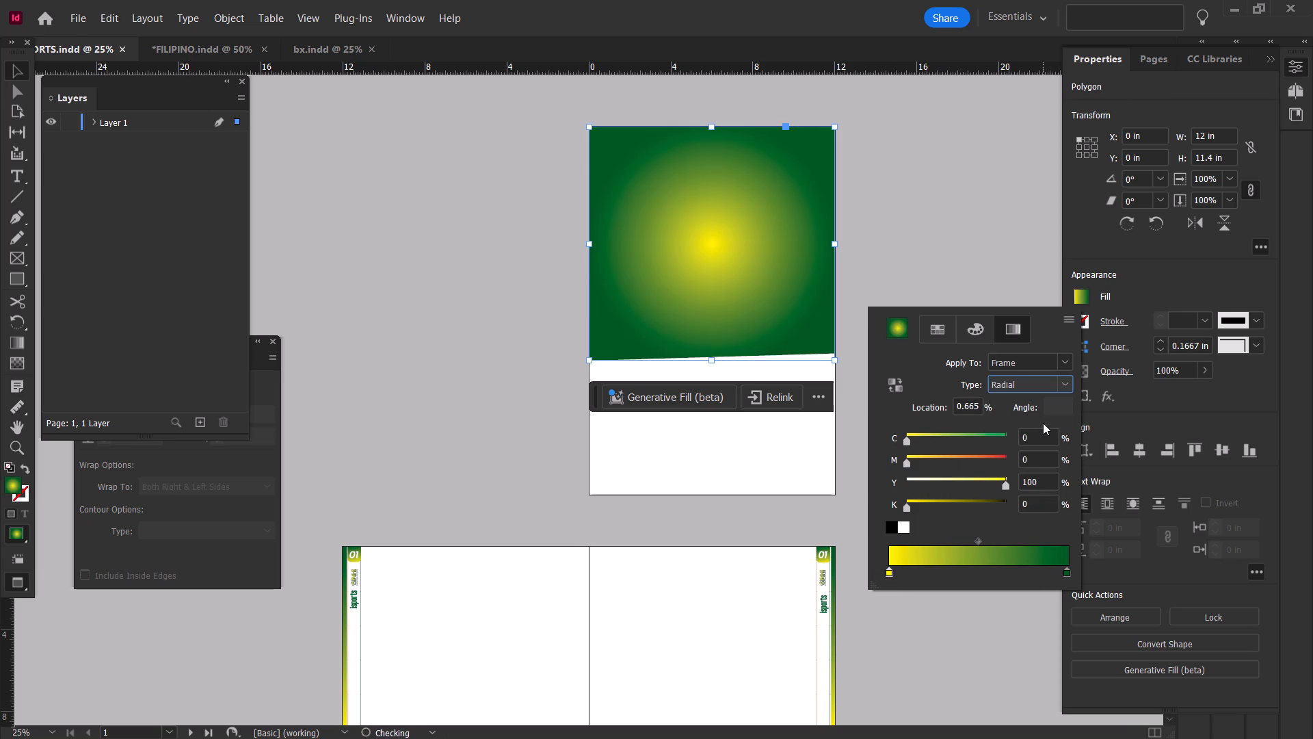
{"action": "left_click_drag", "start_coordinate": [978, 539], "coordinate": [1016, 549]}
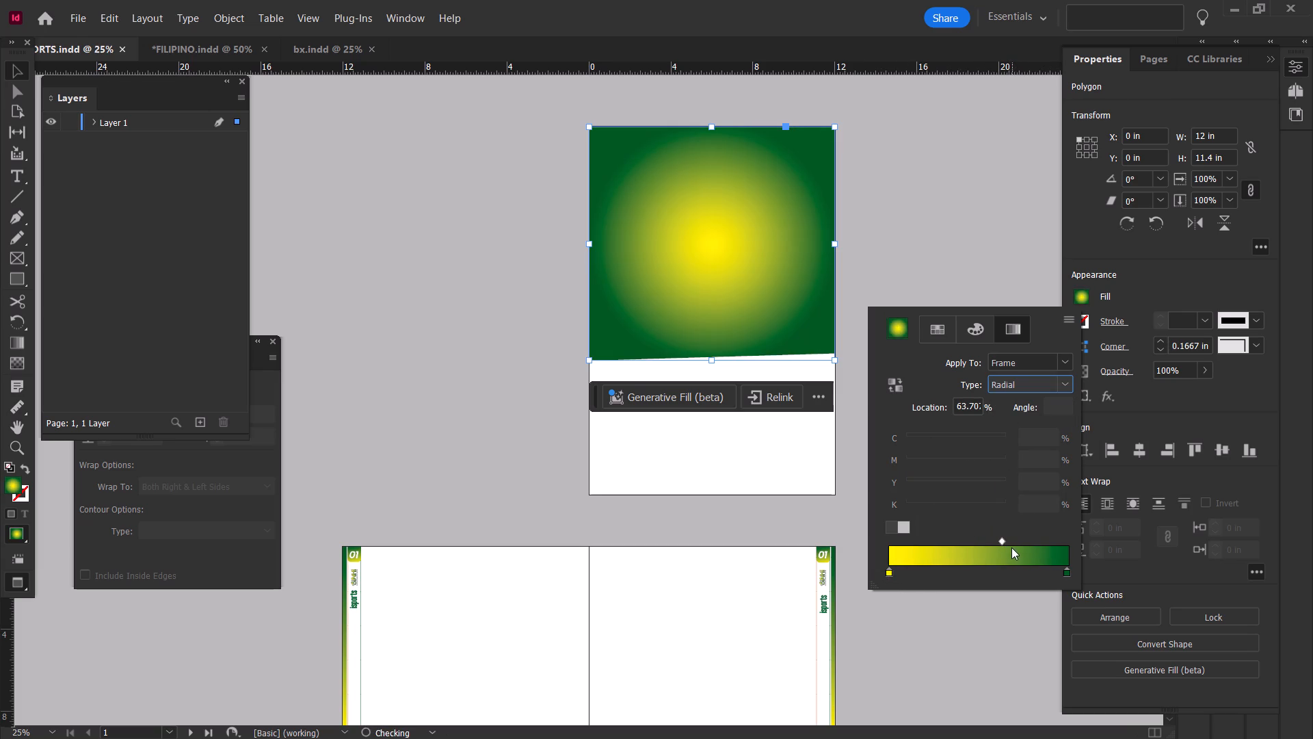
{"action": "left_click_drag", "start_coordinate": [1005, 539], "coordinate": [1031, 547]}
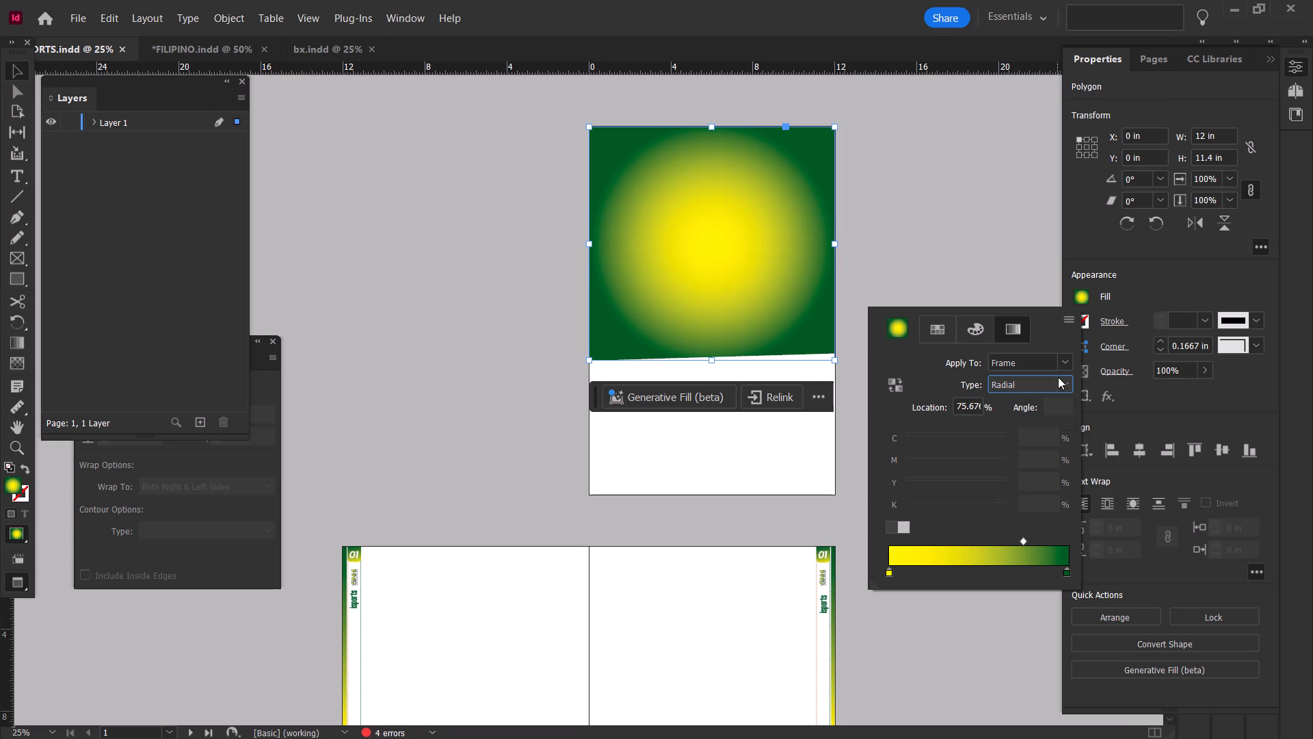
Set the shape's gradient type to Linear with its midpoint at about 51.4%, and deselect the shape.
{"action": "left_click", "coordinate": [1058, 377]}
{"action": "left_click", "coordinate": [1052, 403]}
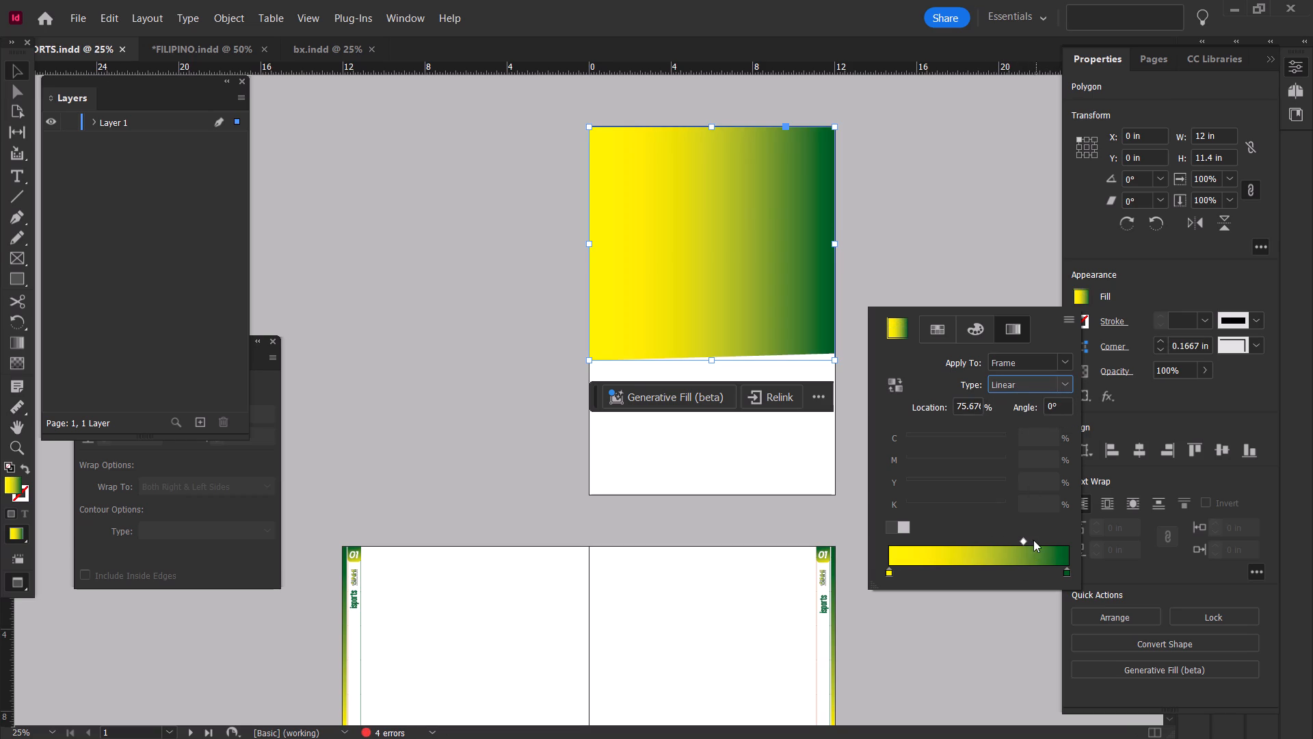
{"action": "left_click_drag", "start_coordinate": [1024, 539], "coordinate": [980, 545]}
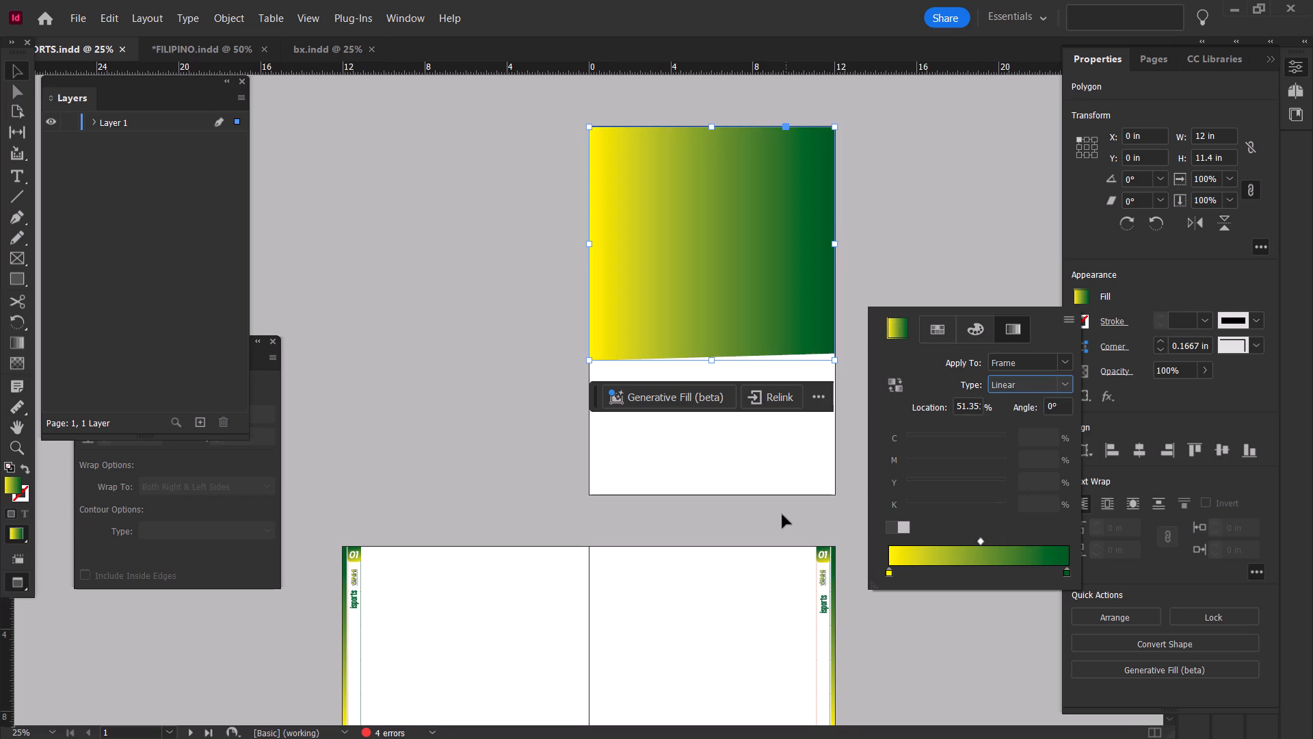
{"action": "double_click", "coordinate": [774, 511]}
{"action": "scroll", "coordinate": [773, 504], "scroll_direction": "up", "scroll_amount": 2}
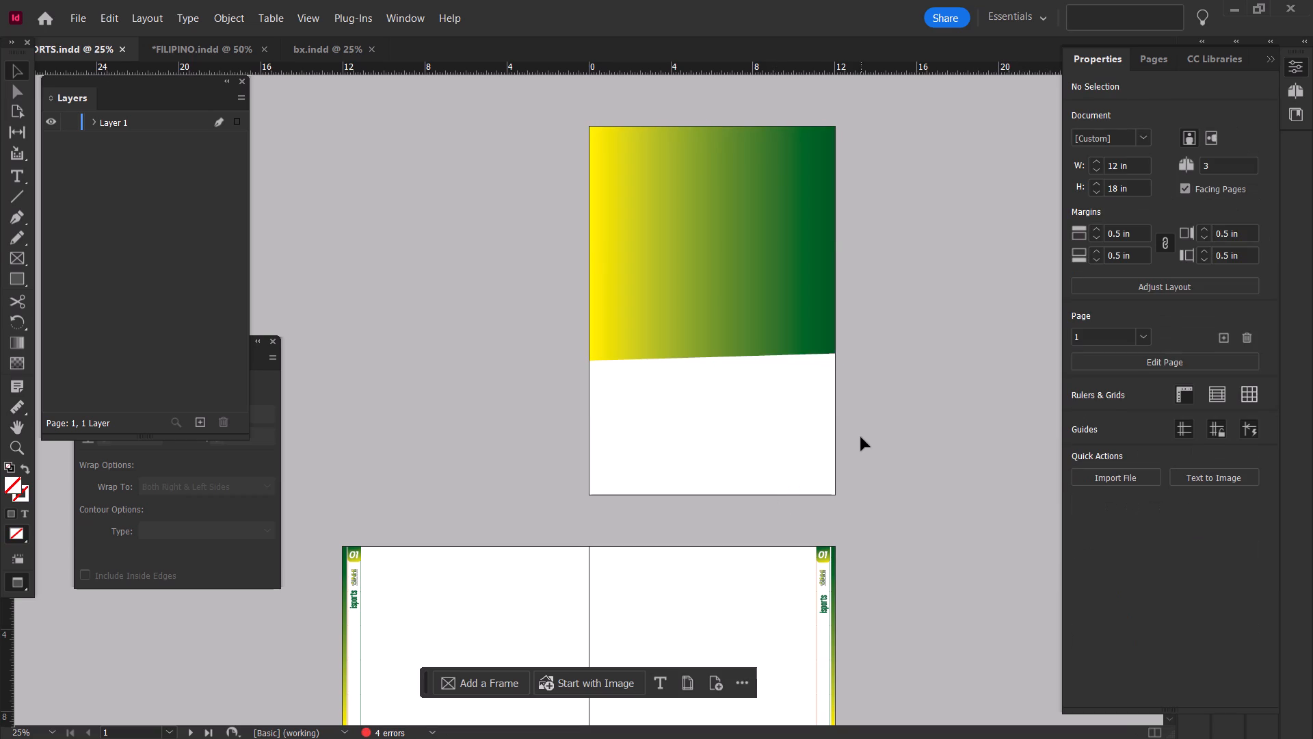
Preview the document full screen, comparing page 1's gradient background with the sidebars on the pages 2-3 spread.
{"action": "key", "text": "shift+s"}
{"action": "key", "text": "shift+w"}
{"action": "key", "text": "Right"}
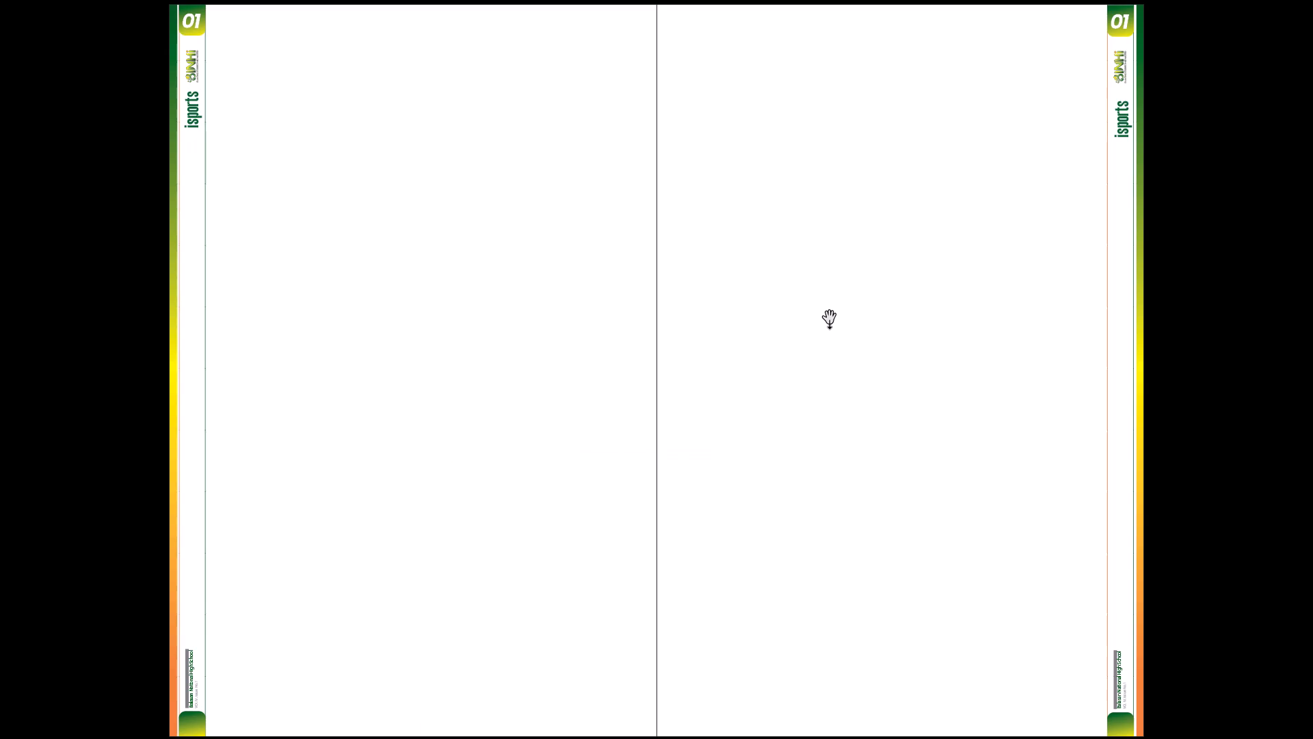
{"action": "key", "text": "Left"}
{"action": "key", "text": "Right"}
{"action": "key", "text": "Left"}
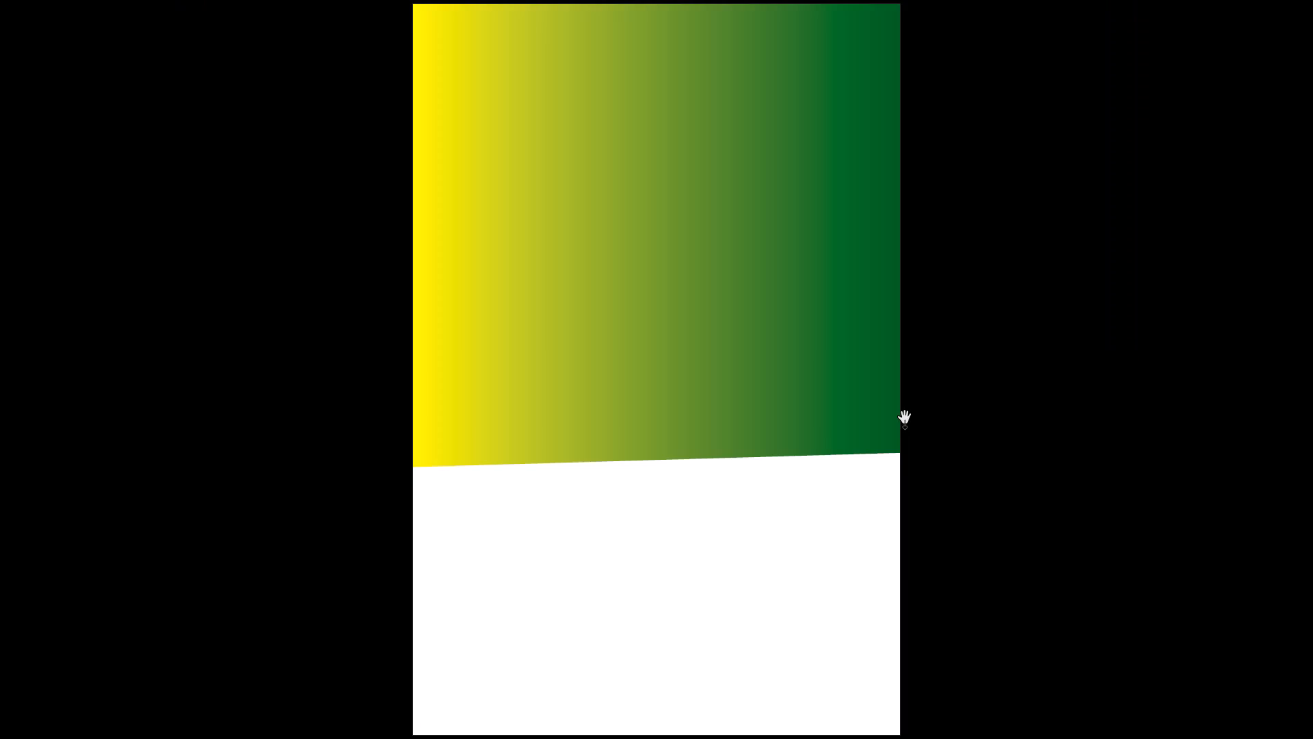
{"action": "key", "text": "Right"}
{"action": "key", "text": "Left"}
{"action": "key", "text": "Left"}
{"action": "key", "text": "Right"}
{"action": "key", "text": "Left"}
{"action": "key", "text": "shift+w"}
Draw a straight Pen line about 12 in long along the slanted lower edge of page 1's gradient shape.
{"action": "scroll", "coordinate": [447, 391], "scroll_direction": "down", "scroll_amount": 2}
{"action": "scroll", "coordinate": [707, 301], "scroll_direction": "up", "scroll_amount": 1, "text": "alt"}
{"action": "scroll", "coordinate": [707, 301], "scroll_direction": "down", "scroll_amount": 4, "text": "ctrl"}
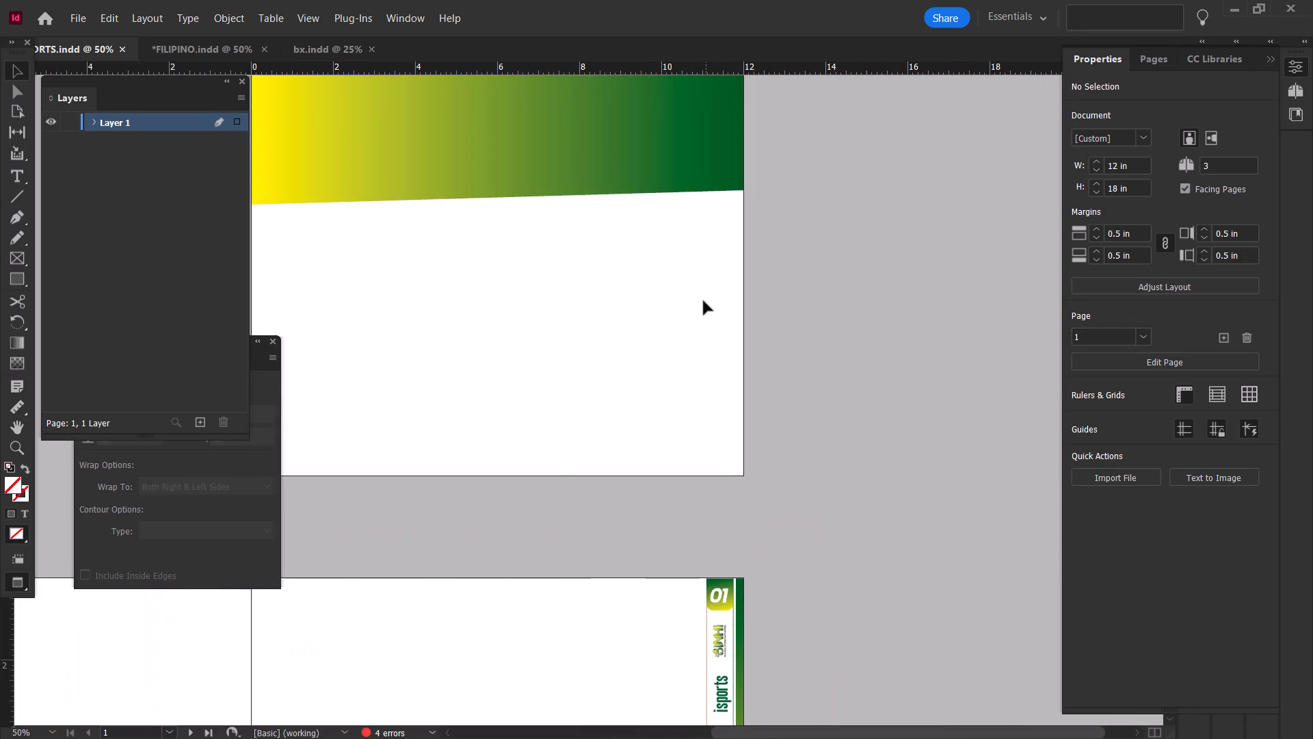
{"action": "left_click", "coordinate": [15, 221]}
{"action": "scroll", "coordinate": [439, 228], "scroll_direction": "up", "scroll_amount": 1, "text": "ctrl"}
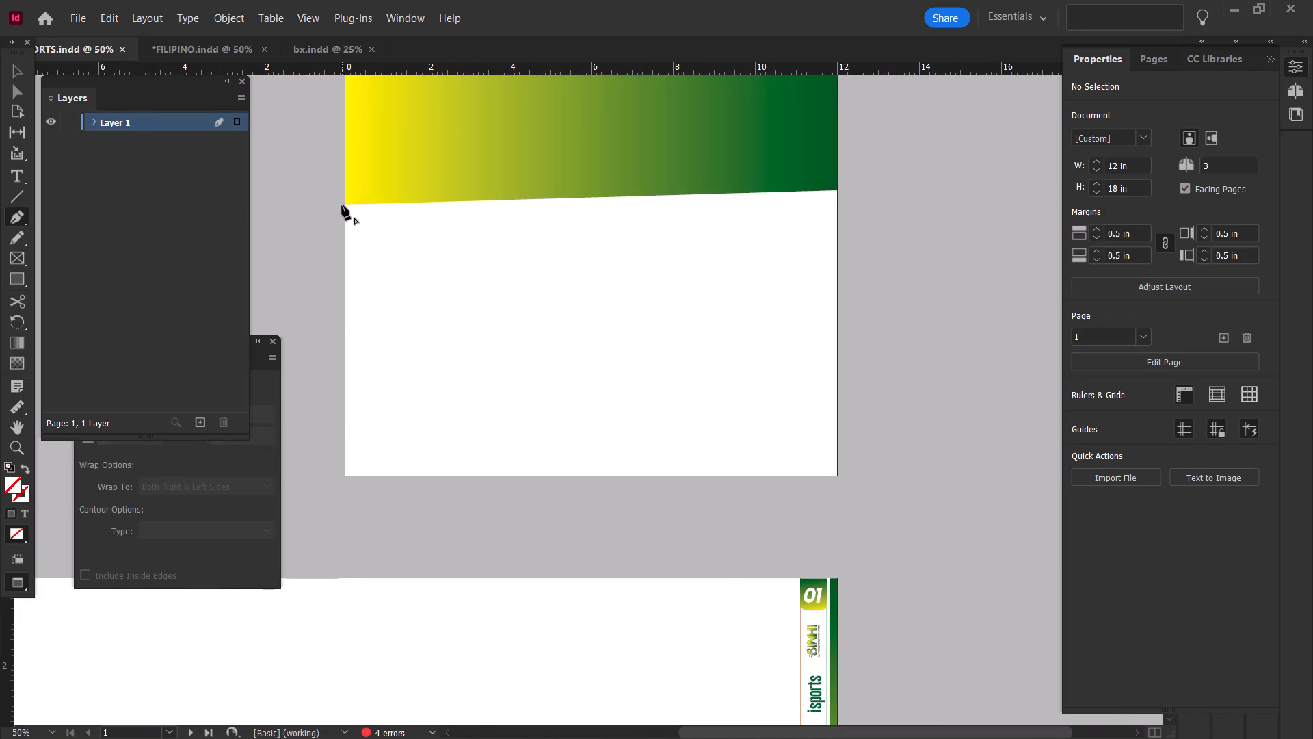
{"action": "left_click", "coordinate": [345, 207]}
{"action": "left_click", "coordinate": [836, 192]}
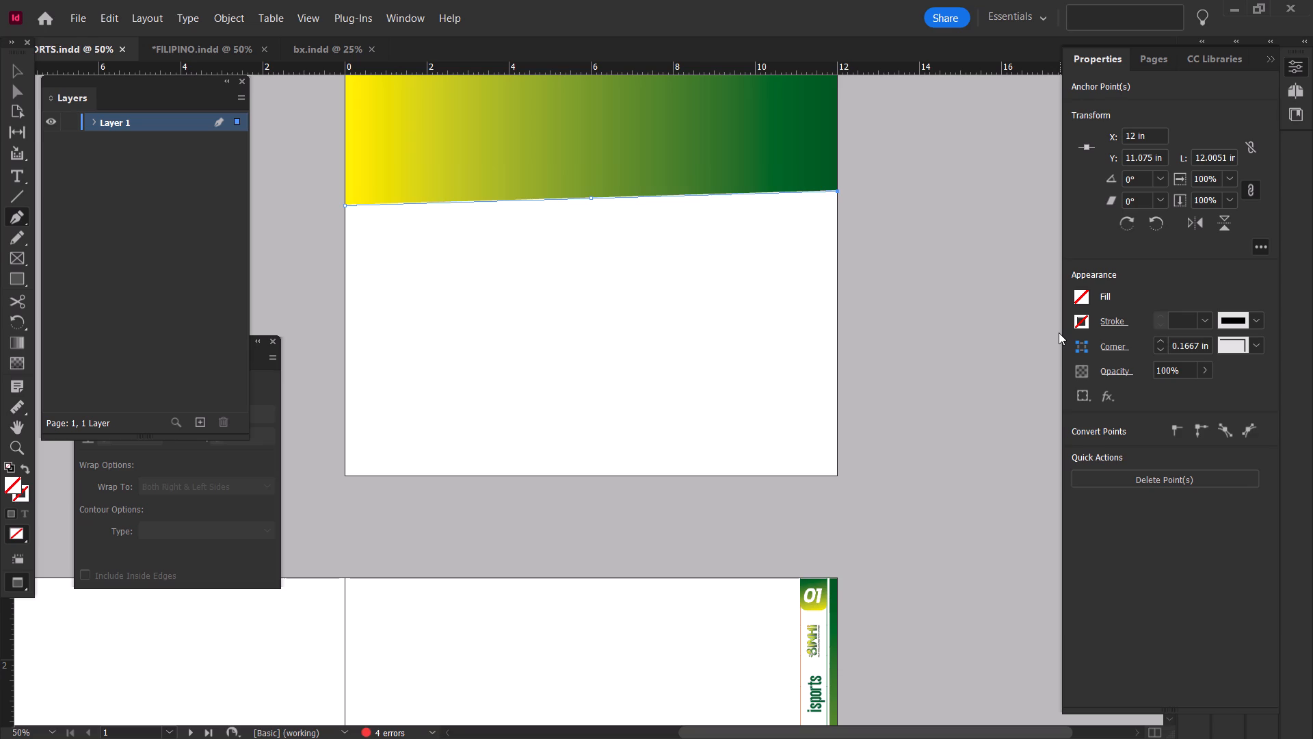
Give the slanted line a dark green C=75 M=5 Y=100 K=60 stroke with a weight of 10 pt.
{"action": "left_click", "coordinate": [1087, 322]}
{"action": "left_click", "coordinate": [976, 478]}
{"action": "scroll", "coordinate": [967, 504], "scroll_direction": "down", "scroll_amount": 10}
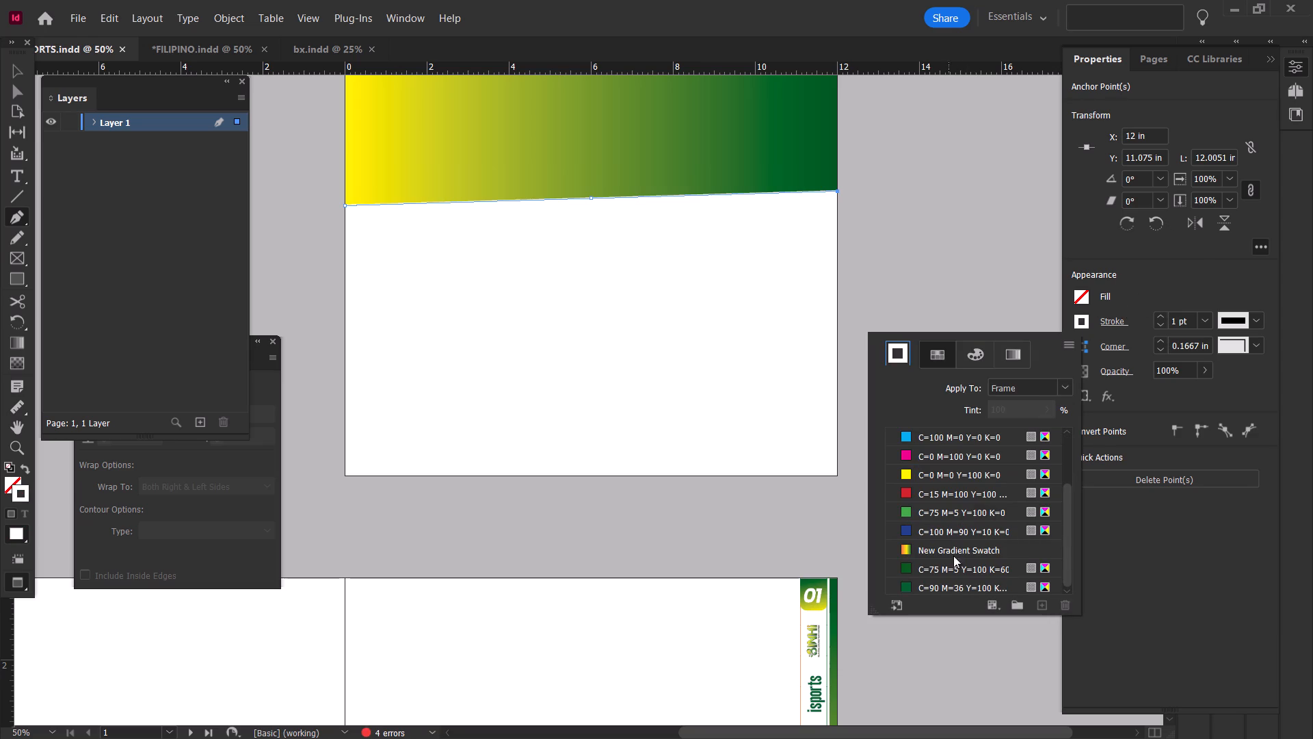
{"action": "left_click", "coordinate": [957, 573]}
{"action": "left_click", "coordinate": [1152, 299]}
{"action": "triple_click", "coordinate": [1158, 317]}
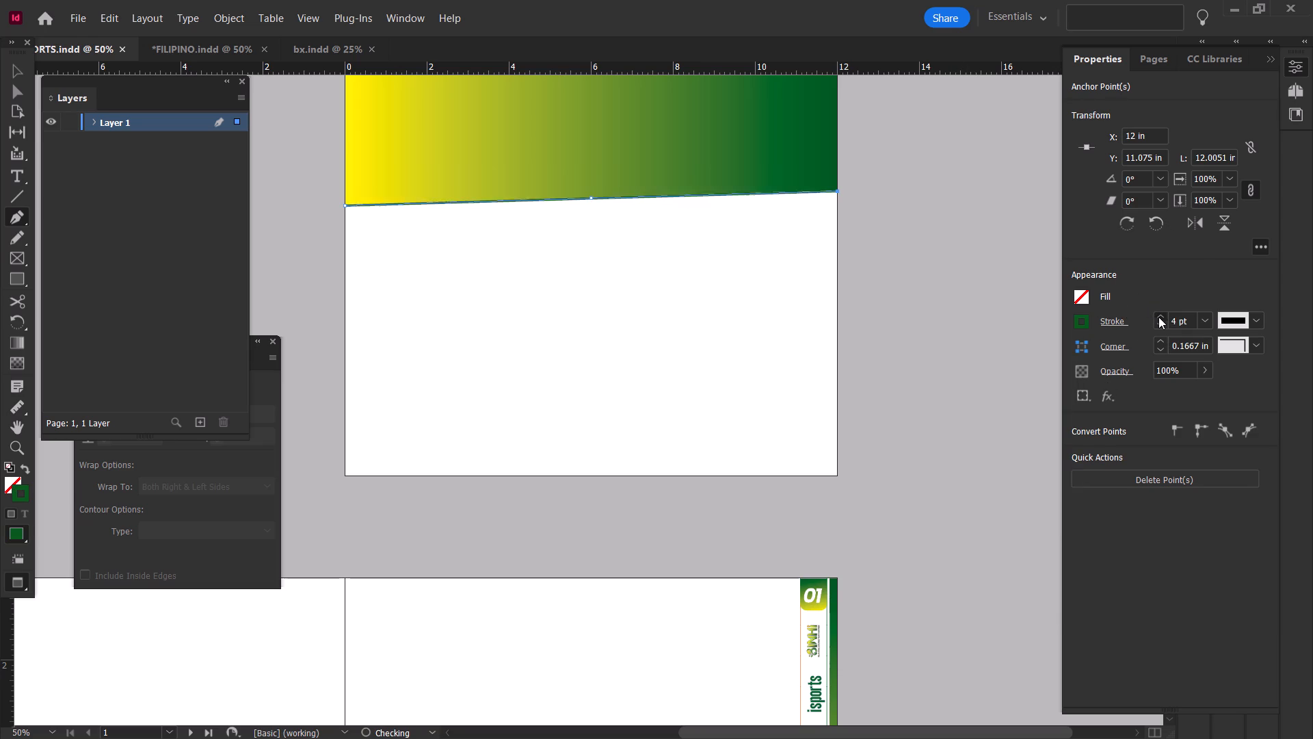
{"action": "triple_click", "coordinate": [1158, 317]}
{"action": "triple_click", "coordinate": [1158, 317]}
{"action": "left_click", "coordinate": [12, 70]}
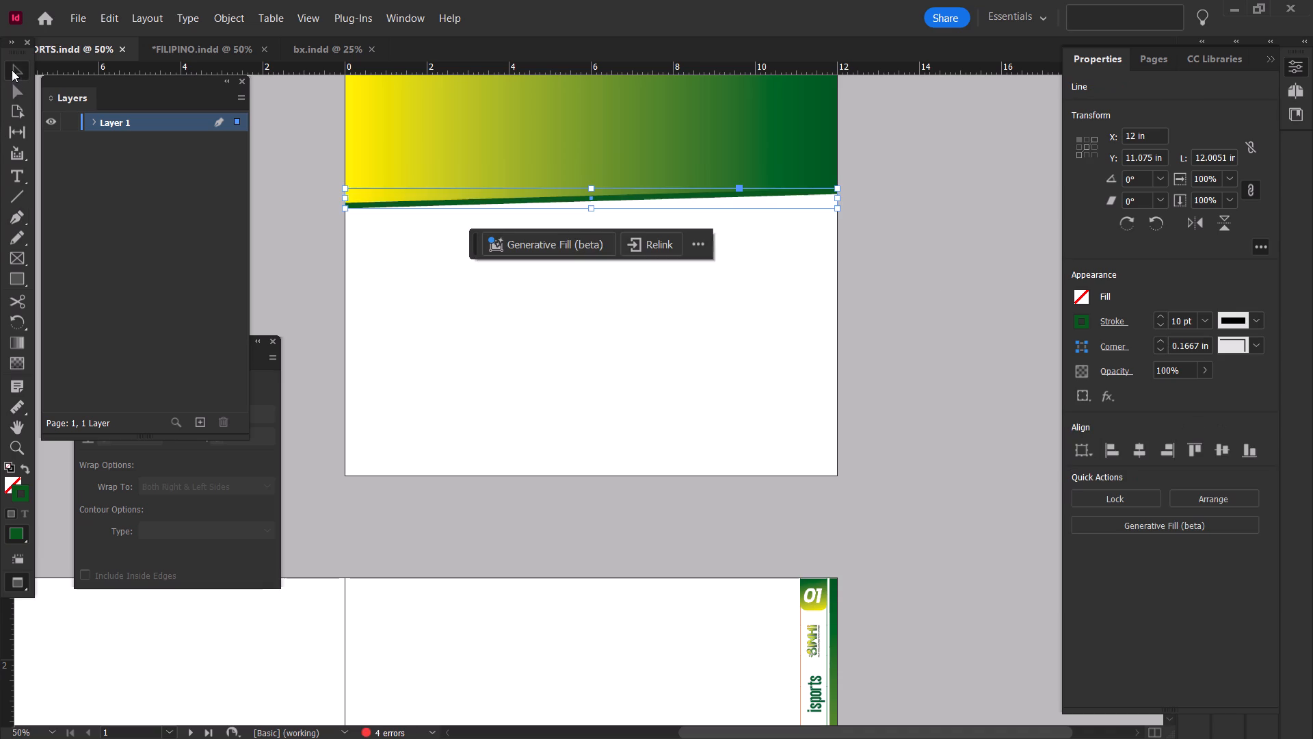
Deselect the line and preview page 1 full screen to check the green edge under the gradient.
{"action": "left_click", "coordinate": [942, 322]}
{"action": "scroll", "coordinate": [940, 319], "scroll_direction": "up", "scroll_amount": 1}
{"action": "key", "text": "shift+w"}
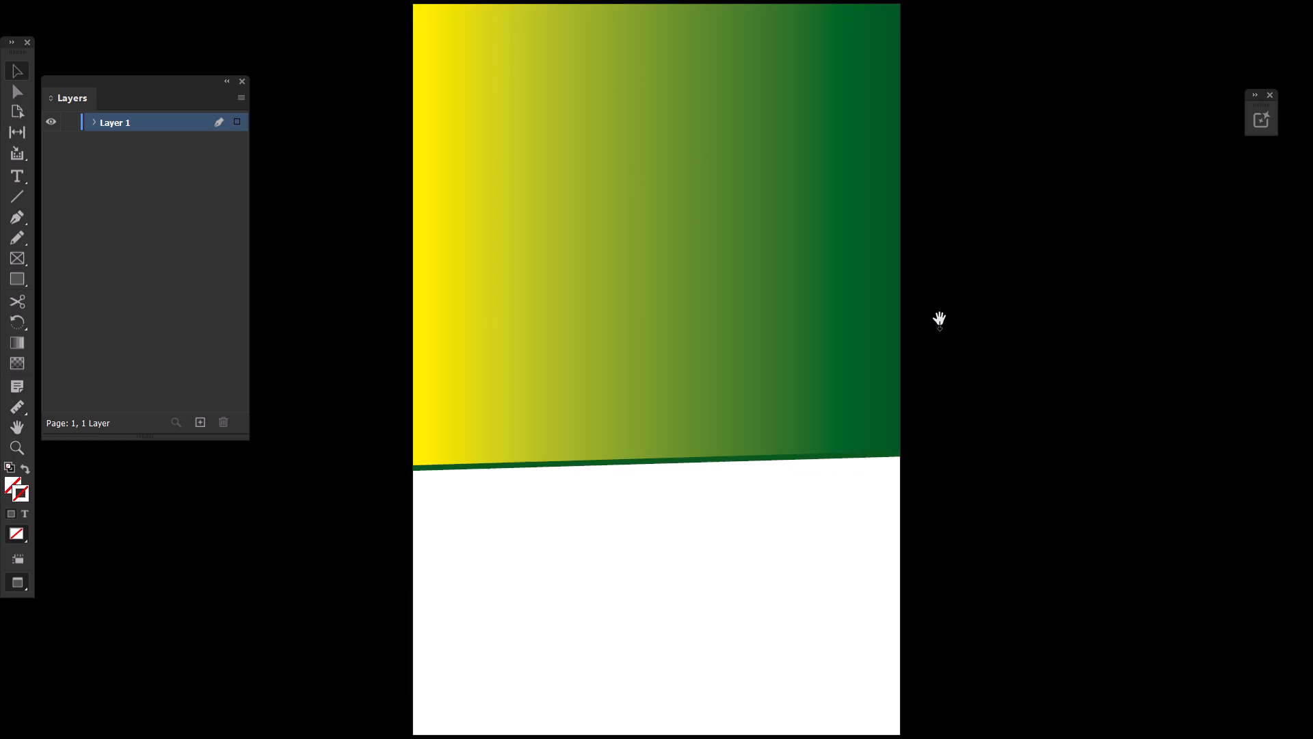